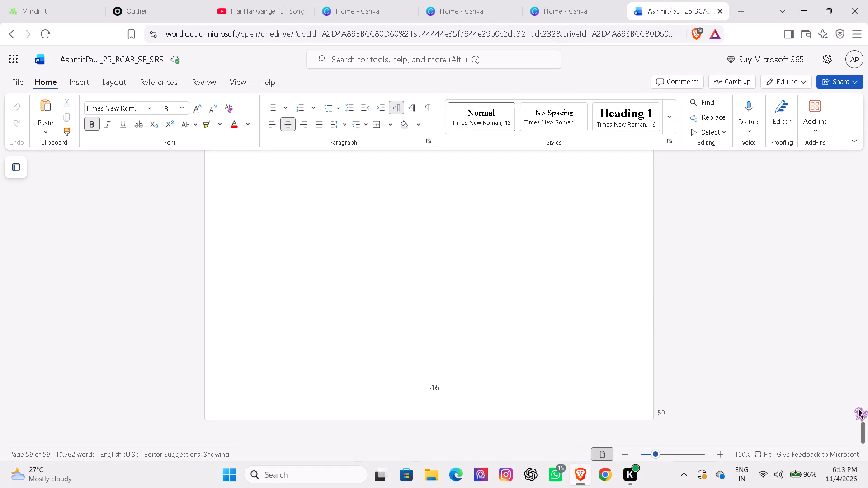
Paste the copied appendices text below reference 9, after several blank lines at the document's end.
click(578, 302)
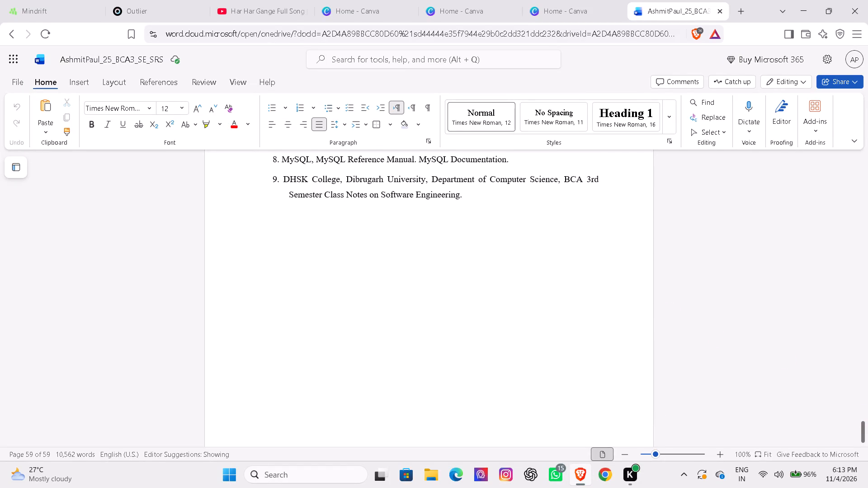
key(Return)
key(Return)
key(Return)
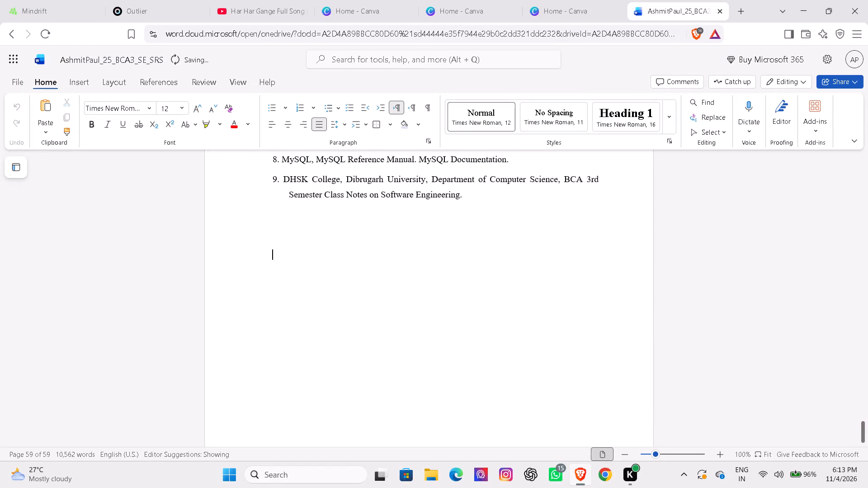
key(Return)
key(Return)
key(ctrl+v)
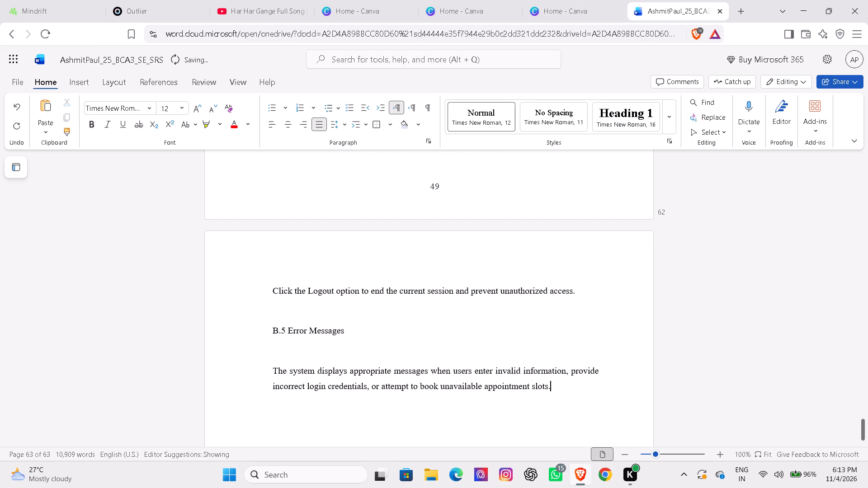
Push the APPENDICES heading onto a new page by inserting blank lines before it.
click(493, 310)
key(Up)
key(Up)
key(Up)
key(Up)
key(Up)
key(Up)
key(Up)
key(Up)
key(Up)
key(Up)
key(Up)
key(Up)
key(Up)
key(Up)
key(Up)
key(Up)
key(Up)
key(Up)
key(Up)
key(Up)
key(Up)
key(Up)
key(Up)
key(Up)
key(Up)
key(Up)
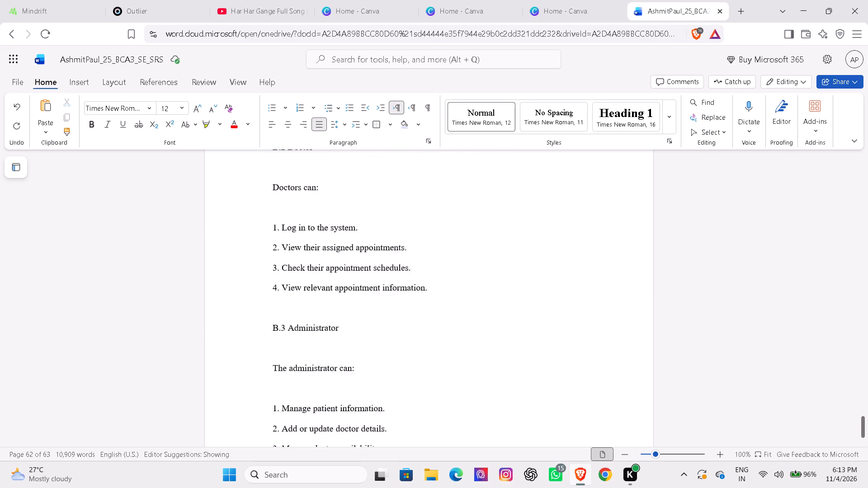
key(Up)
key(Up)
key(Up)
key(Up)
key(Up)
key(Up)
key(Up)
key(Up)
key(Up)
key(Up)
key(Up)
key(Up)
key(Up)
key(Up)
key(Up)
key(Up)
key(Up)
key(Up)
key(Up)
key(Up)
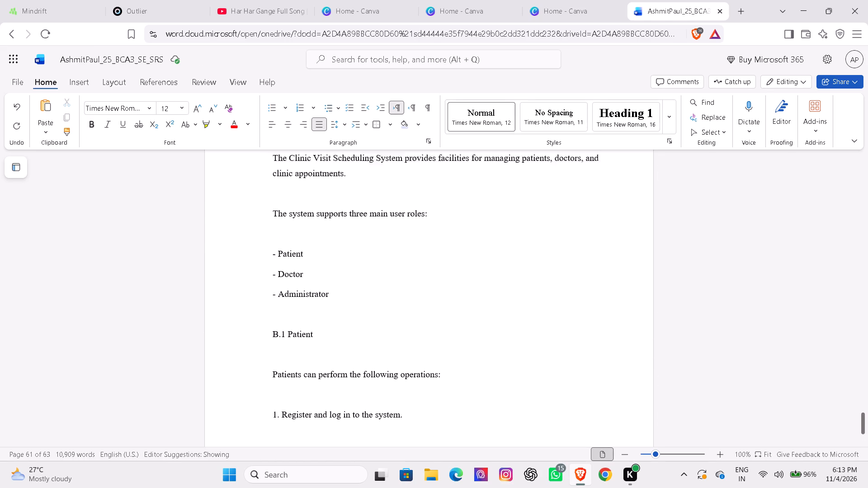
key(Up)
key(Up)
key(Up)
key(Up)
key(Up)
key(Up)
key(Up)
key(Up)
key(Up)
key(Up)
key(Up)
key(Up)
key(Up)
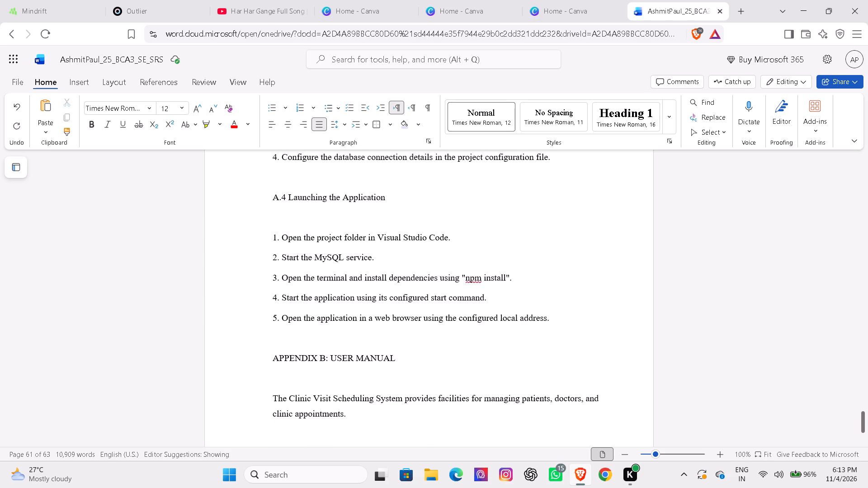
key(Up)
key(Up)
key(Up)
key(Up)
key(Up)
key(Up)
key(Up)
key(Up)
key(Up)
key(Up)
key(Up)
key(Up)
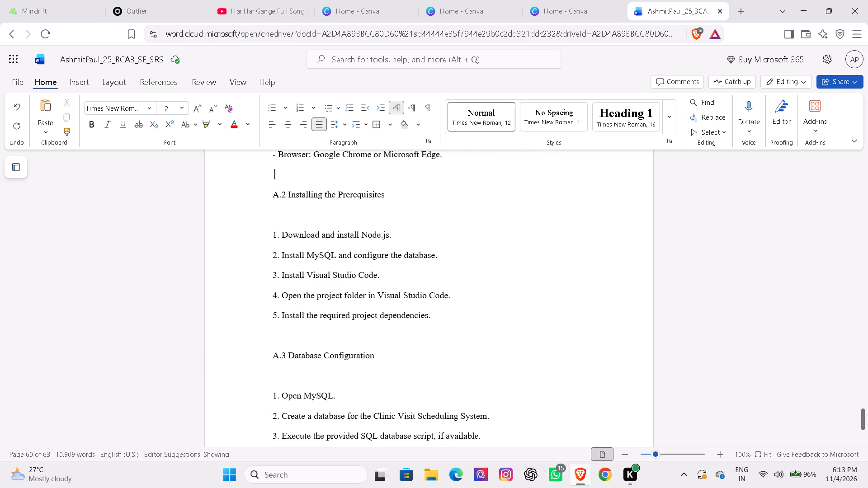
key(Up)
key(Up)
key(Up)
key(Up)
key(Up)
key(Up)
key(Up)
key(Up)
key(Up)
key(Up)
key(Up)
key(Up)
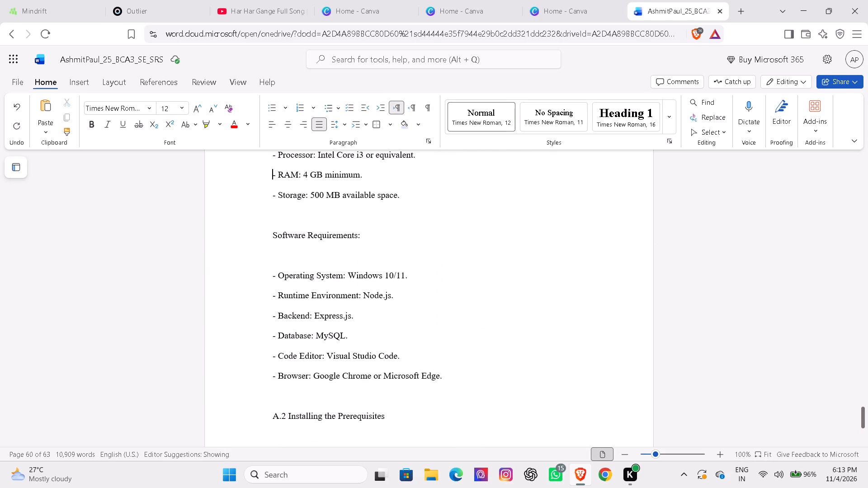
key(Up)
key(Up)
key(Up)
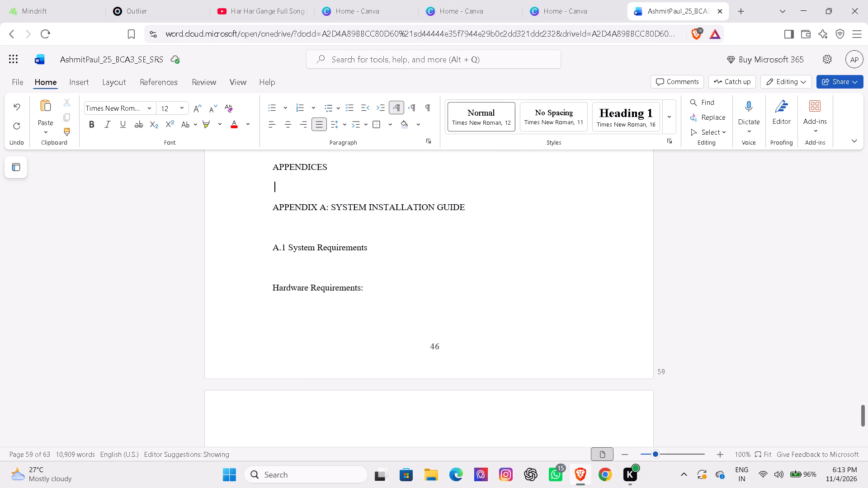
key(Up)
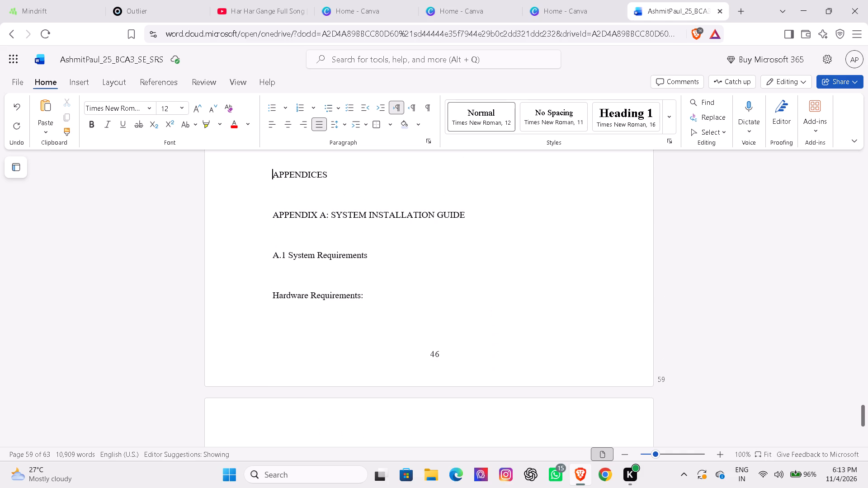
key(Return)
key(Return)
key(Return)
key(Return)
key(Return)
key(Return)
key(Return)
key(Return)
key(Return)
key(Return)
key(Return)
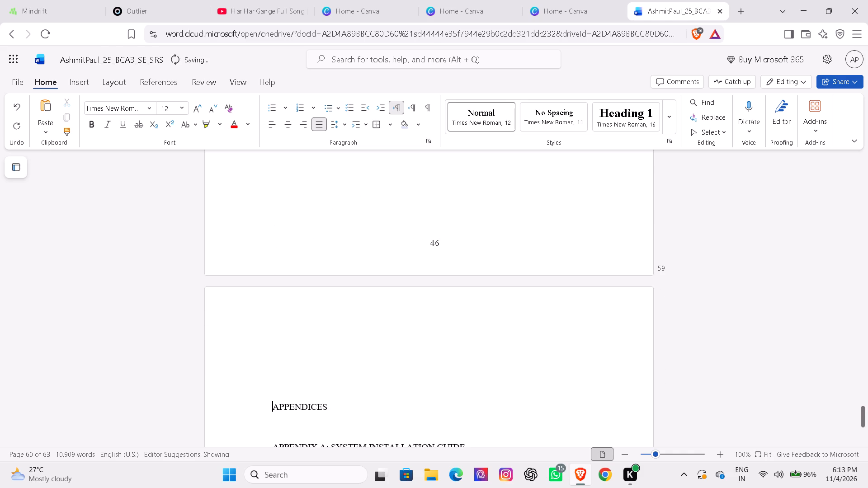
Review the references page and the blank lines between reference 9 and the APPENDICES heading.
key(Up)
key(Up)
key(Up)
key(Up)
key(Up)
key(Up)
key(Up)
key(Up)
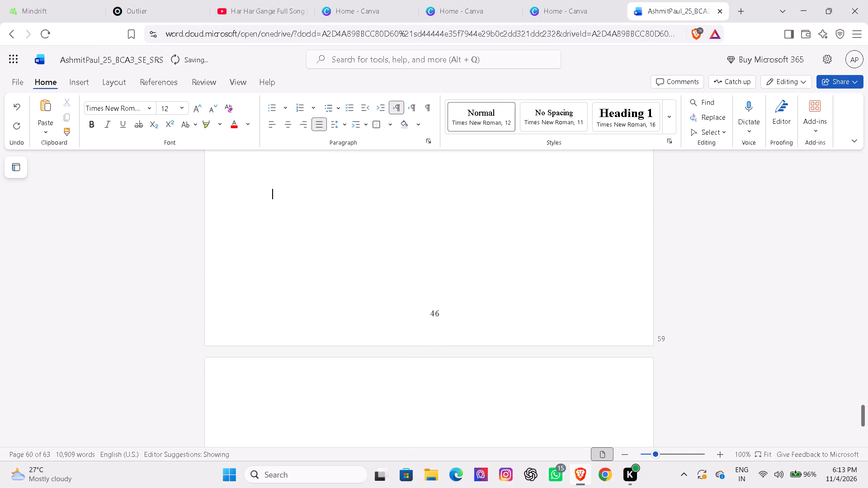
key(Up)
key(Up)
key(Up)
key(Up)
key(Up)
key(Up)
key(Up)
key(Up)
key(Up)
key(Up)
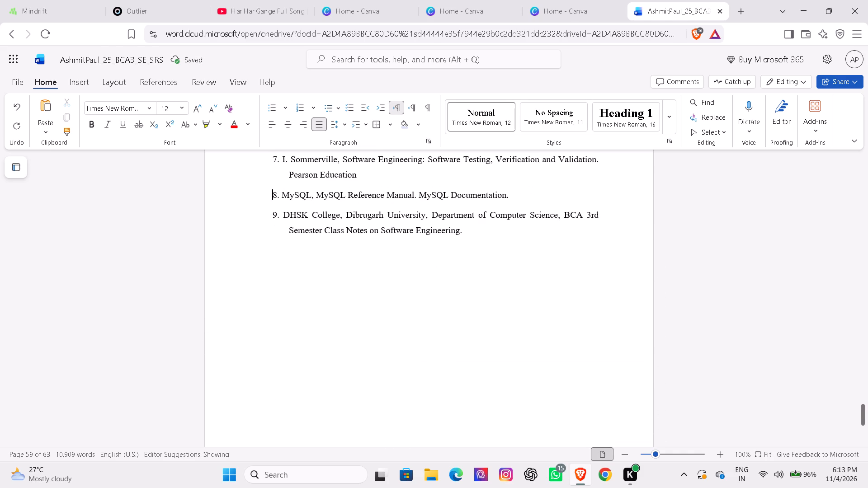
key(Down)
key(Down)
key(Down)
key(Down)
key(Down)
key(Down)
key(Down)
key(Down)
key(Up)
key(Up)
key(Up)
key(Up)
key(Up)
key(Up)
key(Up)
key(Up)
key(Up)
key(Up)
key(Up)
key(Up)
key(Up)
key(Up)
key(Up)
key(Up)
key(Up)
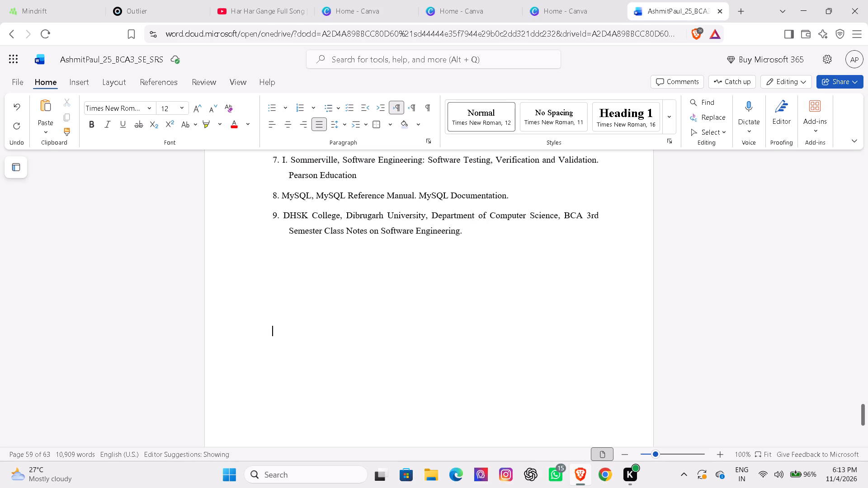
key(Up)
key(Up)
key(Up)
key(Up)
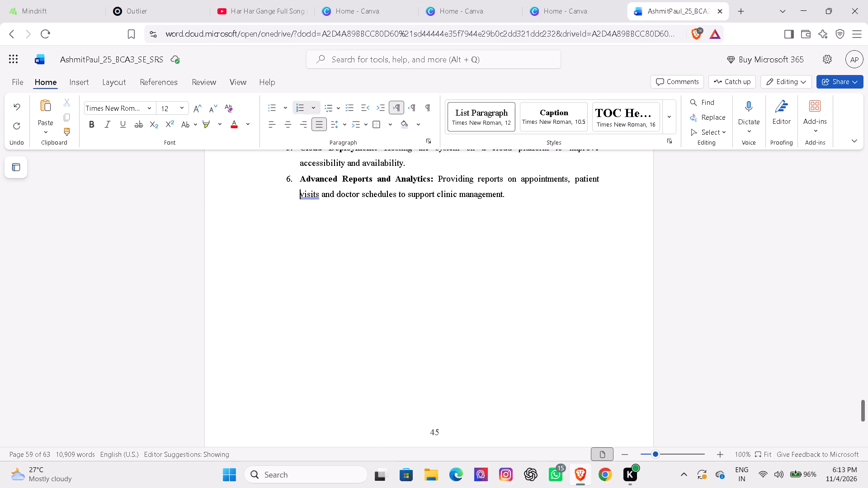
key(Down)
key(Down)
key(Down)
key(Down)
key(Down)
key(Down)
key(Down)
key(Down)
key(Down)
key(Down)
key(Down)
key(Down)
key(Down)
key(Down)
key(Down)
key(Down)
key(Down)
key(Down)
key(Down)
key(Down)
key(Down)
key(Down)
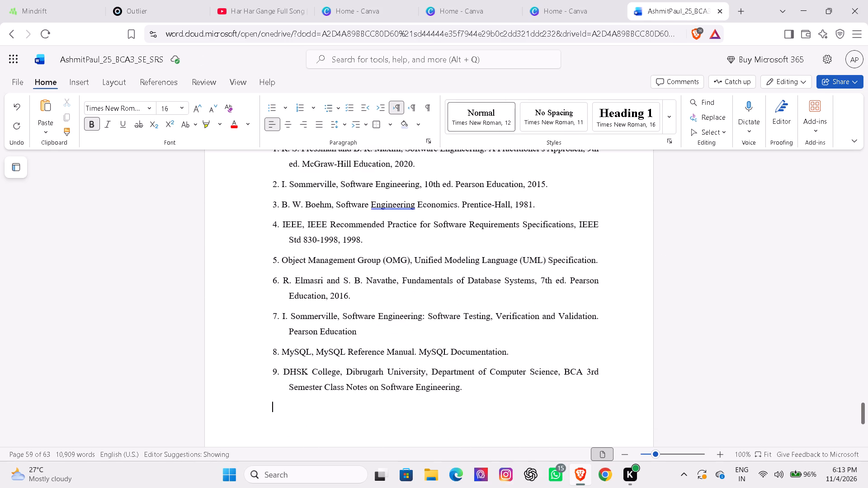
key(Down)
key(Down)
key(Down)
key(Down)
key(Down)
key(Down)
key(Down)
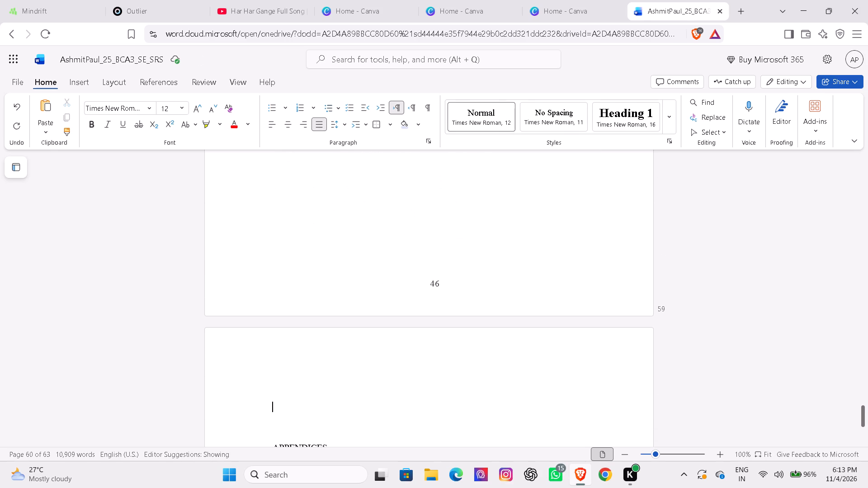
key(Down)
key(Down)
key(Down)
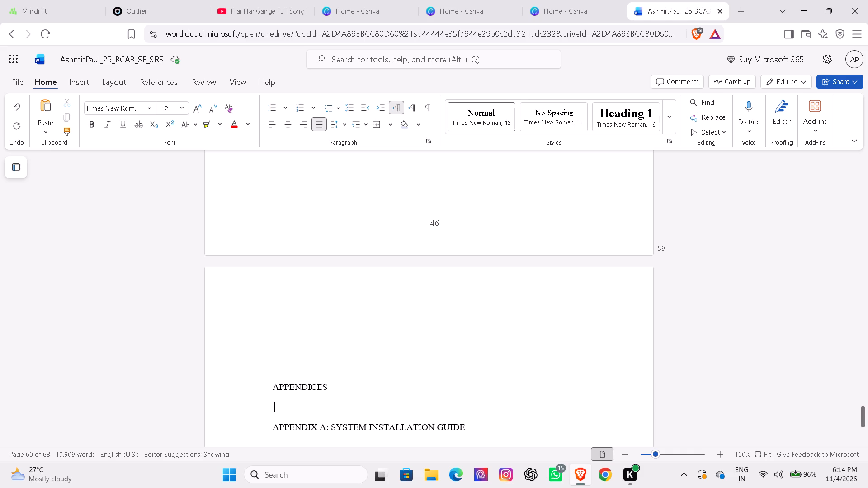
Center the APPENDICES heading.
click(272, 375)
drag(274, 387, 337, 387)
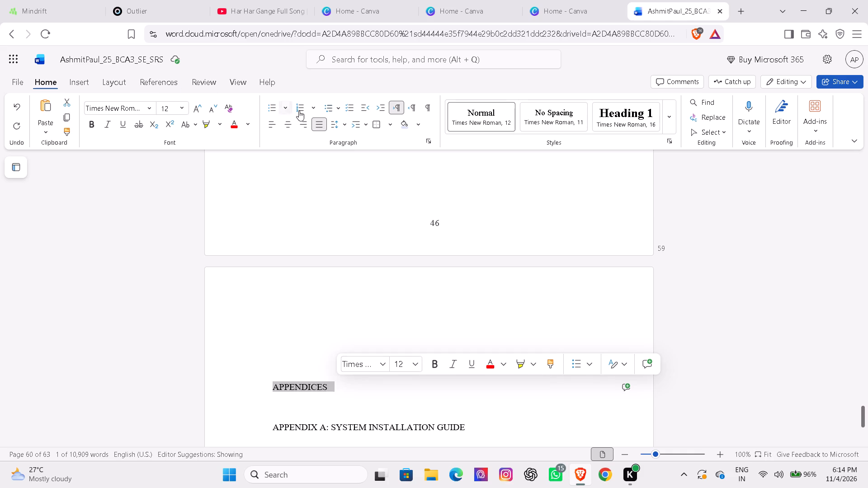
click(290, 123)
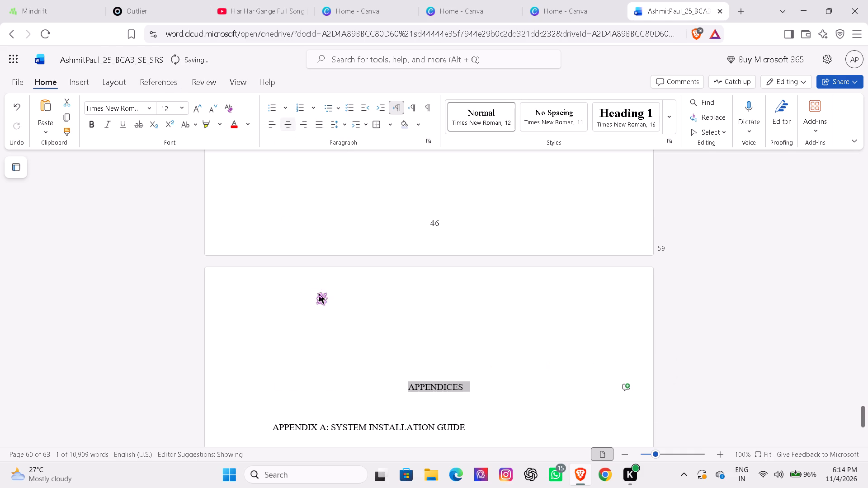
Remove the surplus blank lines above the APPENDICES heading, keeping the heading at the top of its own page.
click(374, 366)
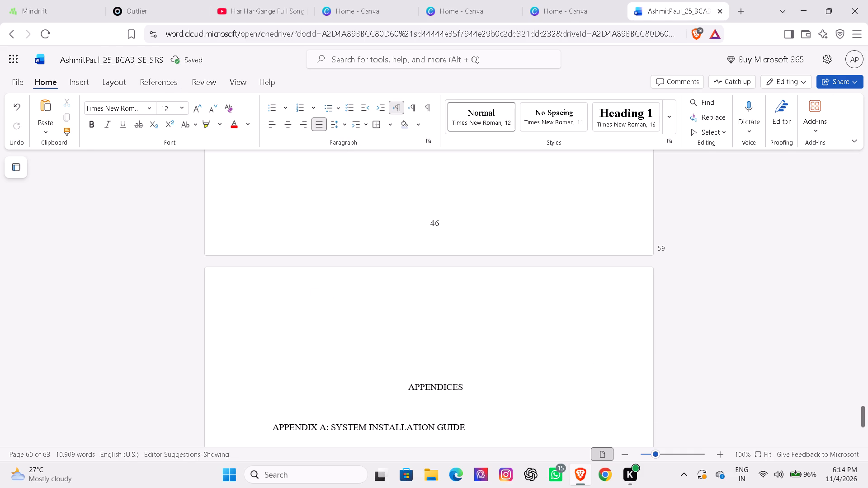
key(BackSpace)
key(BackSpace)
key(BackSpace)
key(BackSpace)
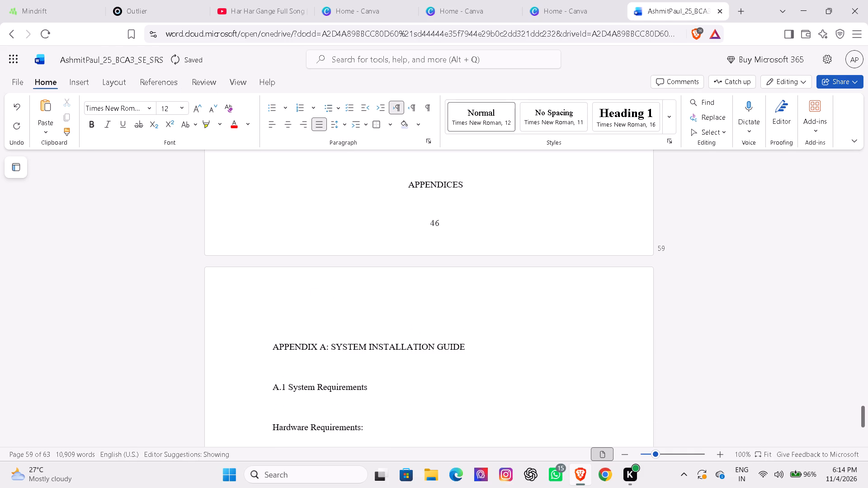
key(Return)
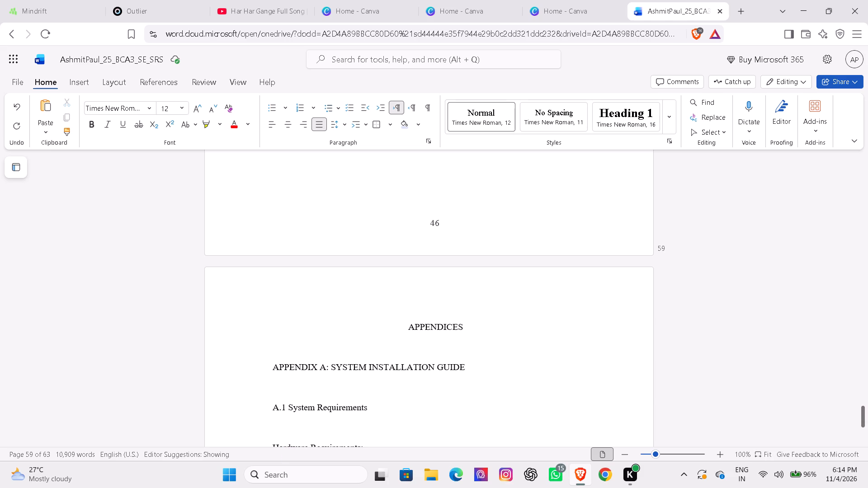
Set line spacing of 1.5 for all appendix text from the APPENDIX A heading through the B.5 Error Messages paragraph.
drag(274, 365, 318, 404)
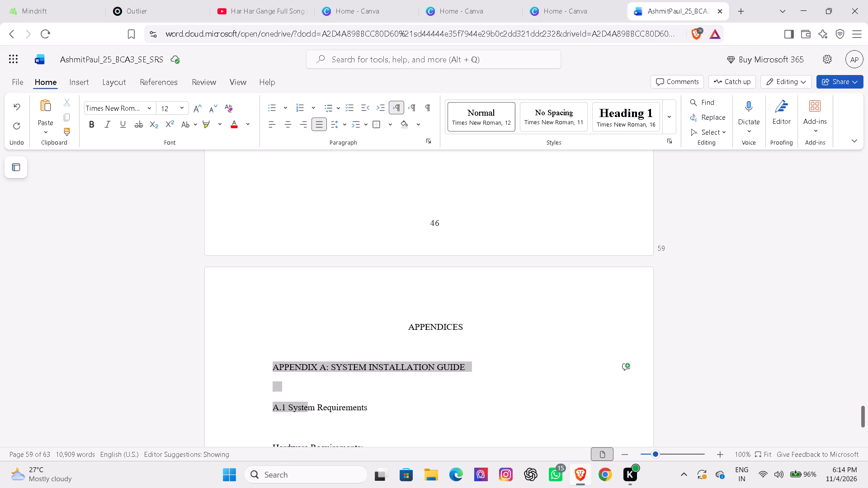
drag(318, 404, 338, 432)
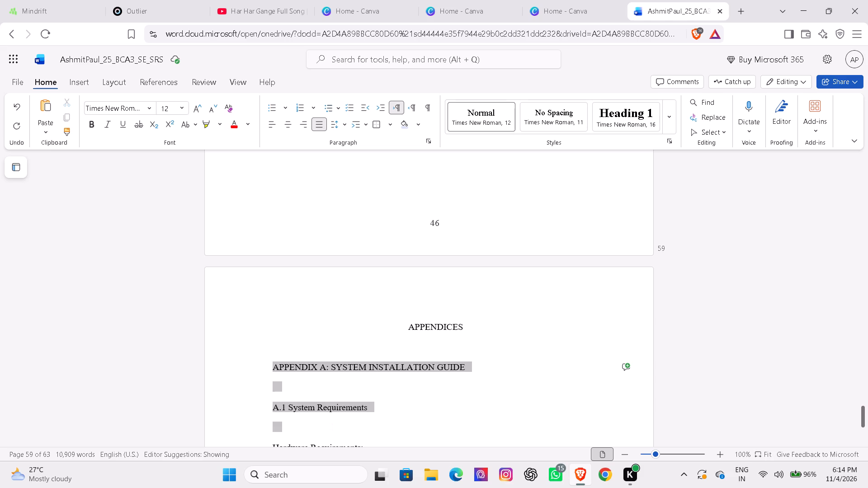
drag(338, 432, 350, 458)
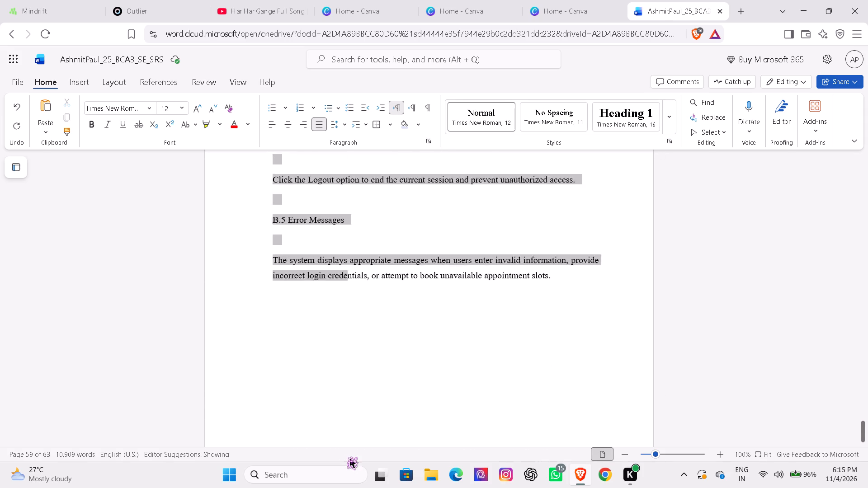
drag(350, 458, 559, 327)
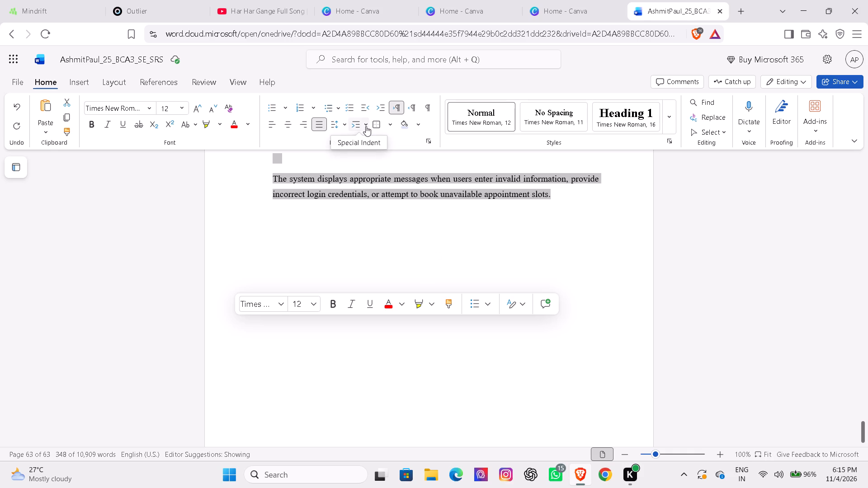
click(344, 125)
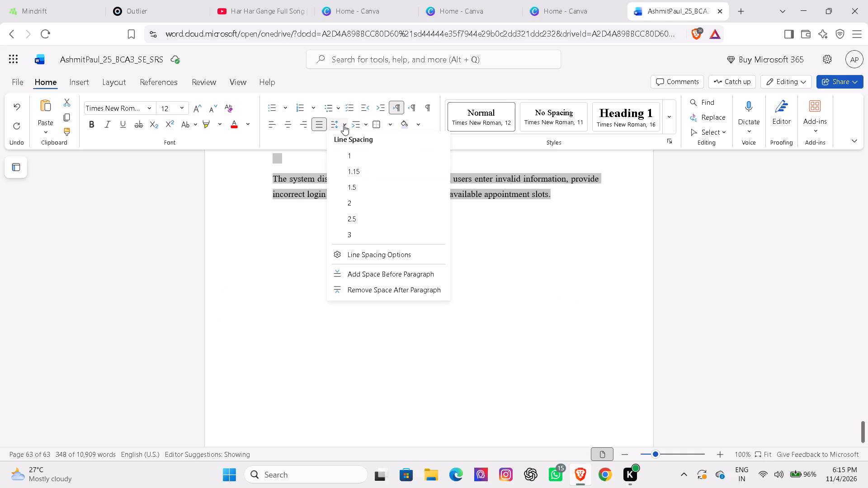
click(356, 185)
click(408, 252)
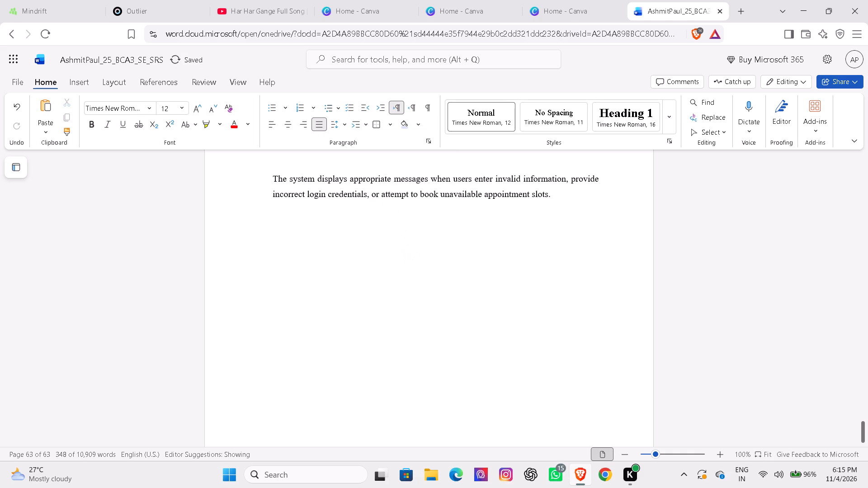
Review the appendix text from the B.5 Error Messages paragraph back up to the APPENDICES heading.
key(Up)
key(Up)
key(Up)
key(Up)
key(Up)
key(Up)
key(Up)
key(Up)
key(Up)
key(Up)
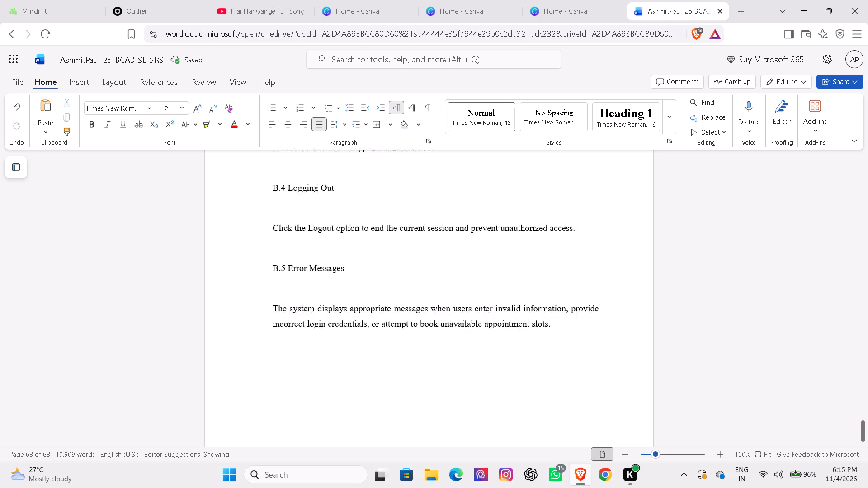
key(Up)
key(Up)
key(Up)
key(Up)
key(Up)
key(Up)
key(Up)
key(Up)
key(Up)
key(Up)
key(Up)
key(Up)
key(Up)
key(Up)
key(Up)
key(Up)
key(Up)
key(Up)
key(Up)
key(Up)
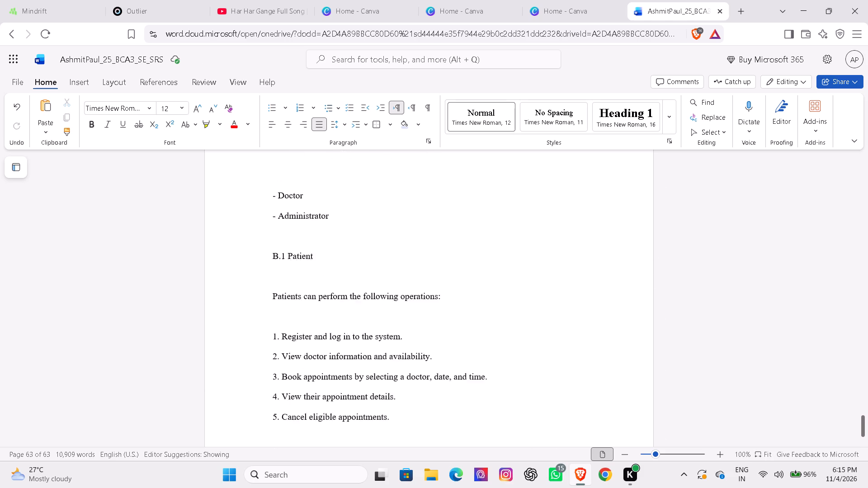
key(Up)
key(Up)
key(Up)
key(Up)
key(Up)
key(Up)
key(Up)
key(Up)
key(Up)
key(Up)
key(Up)
key(Up)
key(Up)
key(Up)
key(Up)
key(Up)
key(Up)
key(Up)
key(Up)
key(Up)
key(Up)
key(Up)
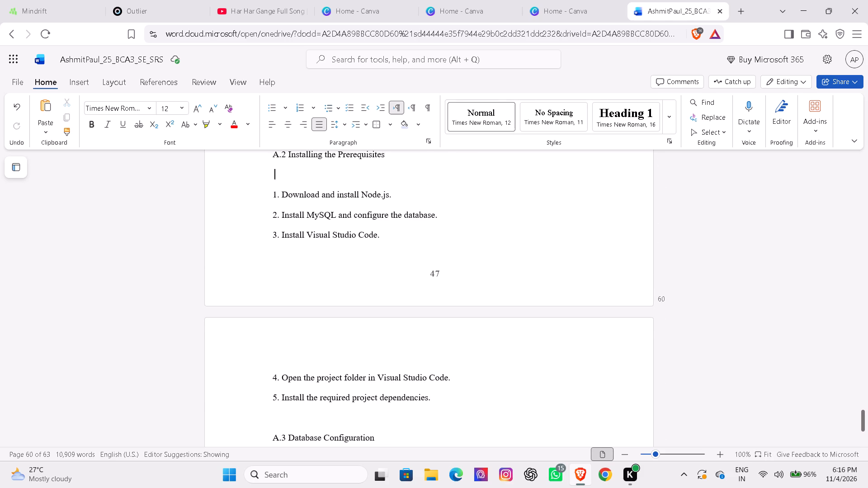
key(Up)
key(Up)
key(Up)
key(Up)
key(Up)
key(Up)
key(Up)
key(Up)
key(Up)
key(Up)
key(Up)
key(Up)
key(Up)
key(Up)
key(Up)
key(Up)
key(Up)
key(Up)
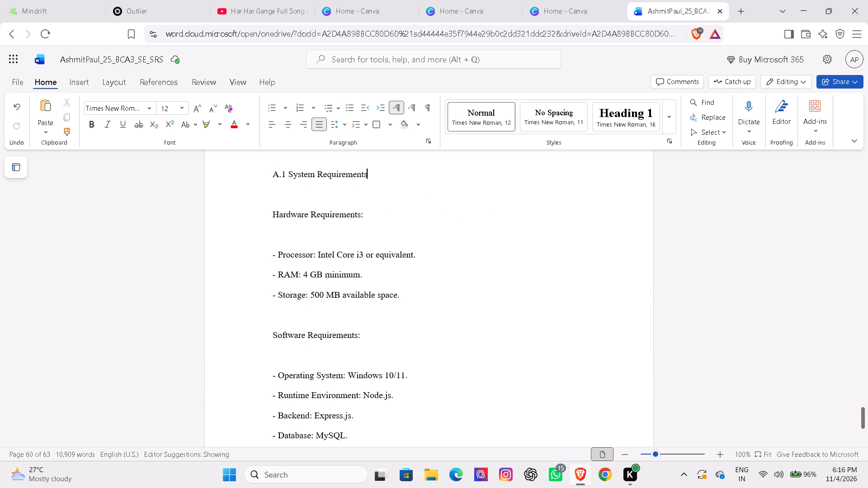
key(Down)
key(Down)
key(Down)
key(Down)
key(Down)
key(Down)
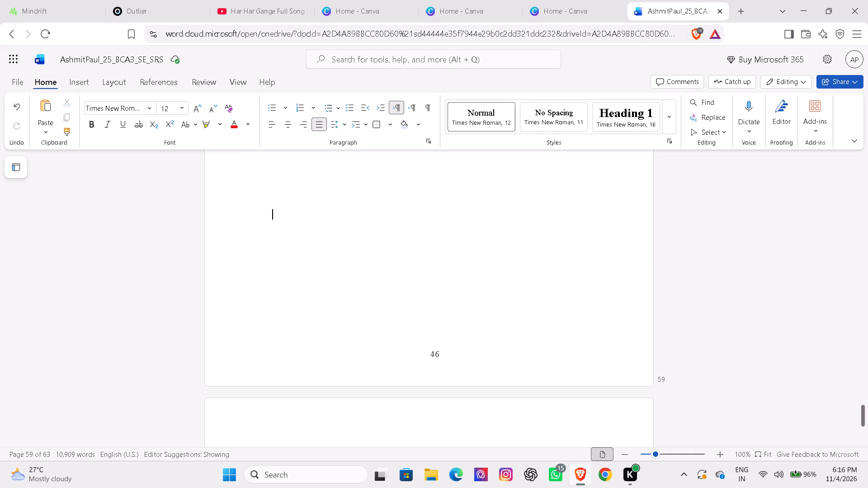
key(Down)
key(Down)
key(Down)
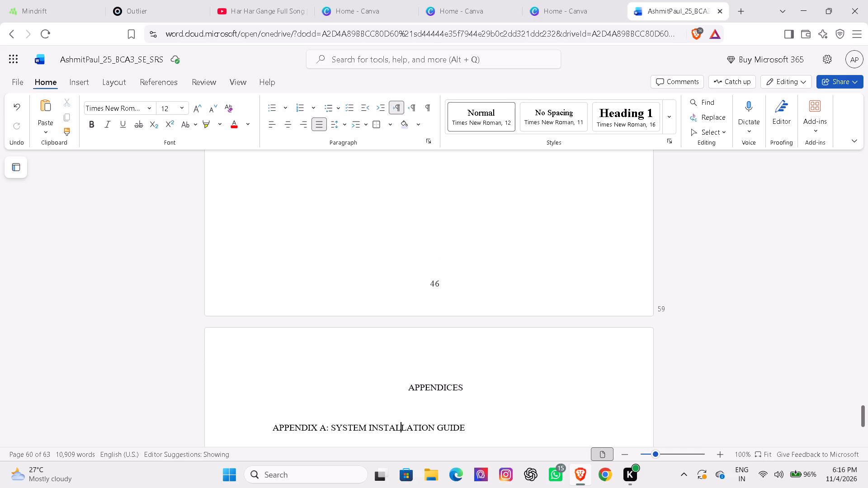
Format the whole APPENDICES heading as 16 pt bold, including its final S.
drag(407, 389, 482, 375)
click(181, 105)
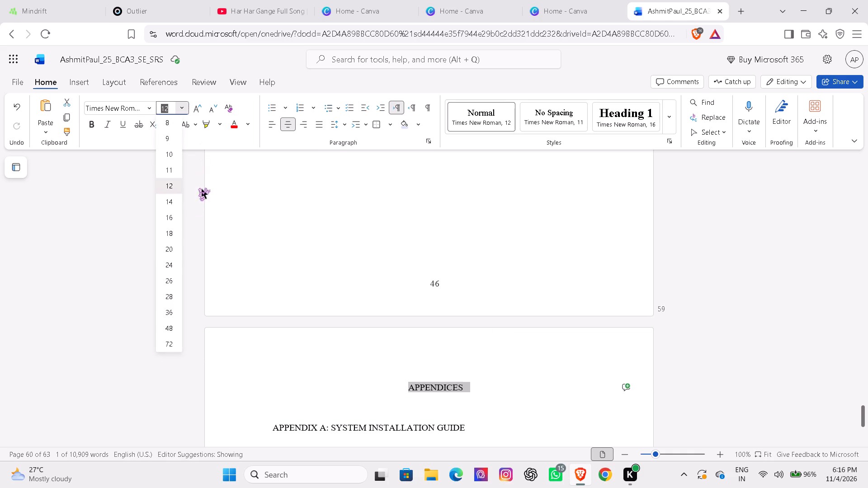
click(173, 219)
click(348, 400)
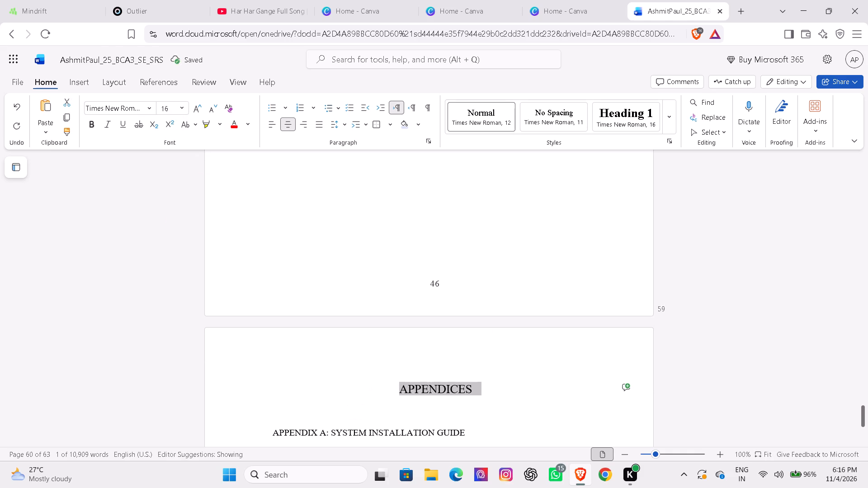
key(Down)
key(Down)
key(Down)
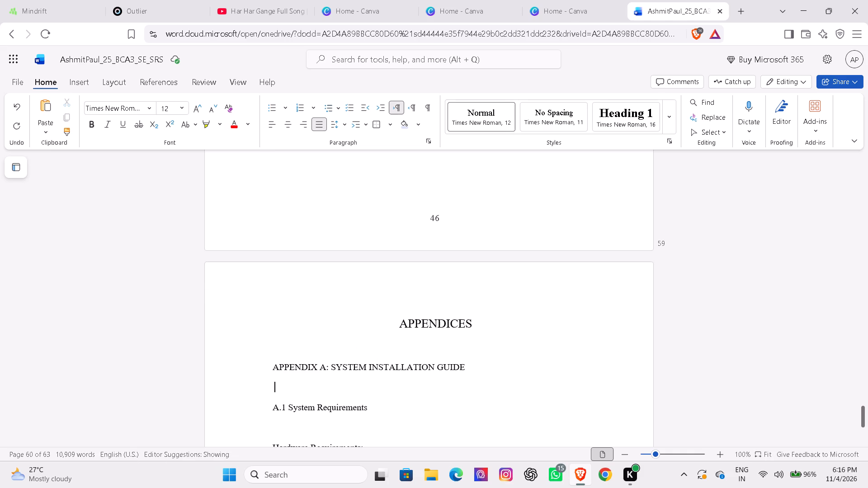
drag(402, 320, 469, 325)
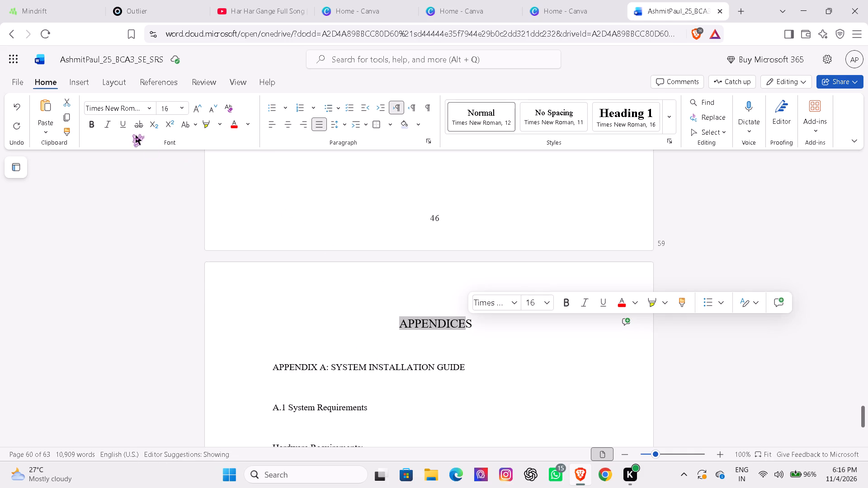
click(93, 125)
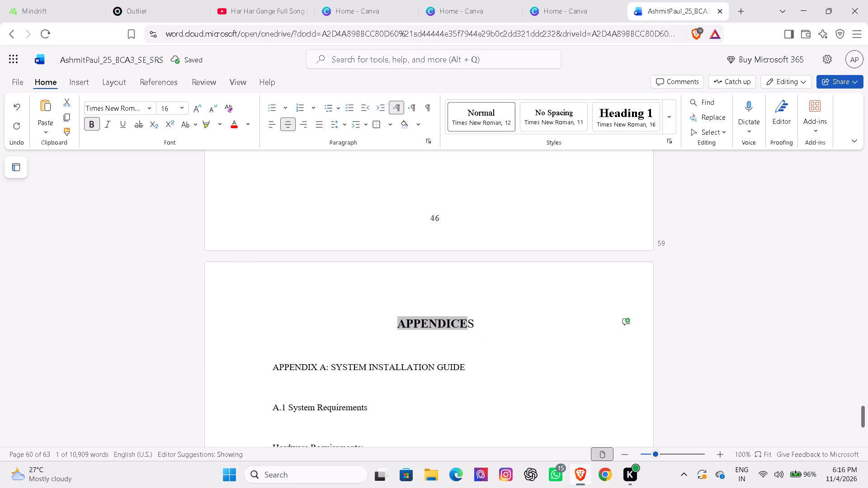
click(453, 323)
click(473, 324)
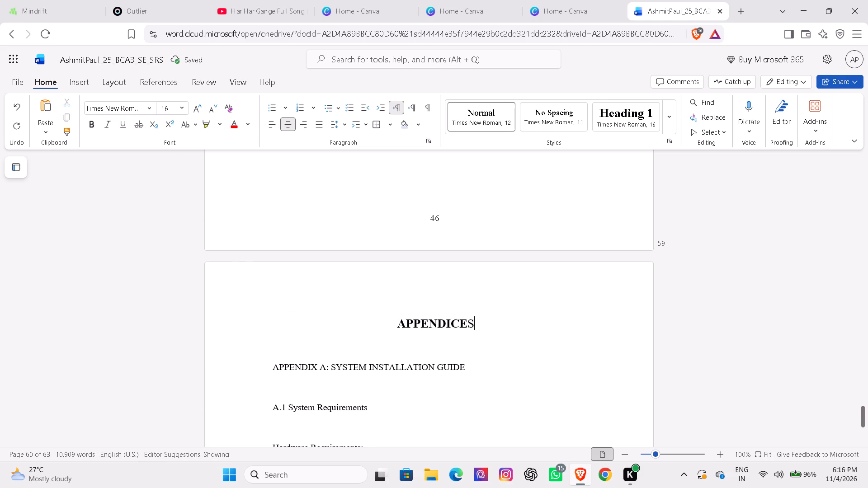
key(BackSpace)
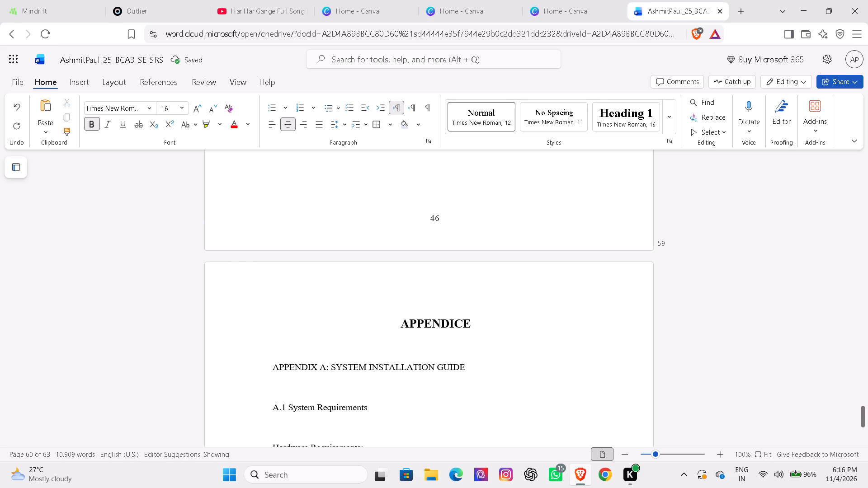
key(shift+s)
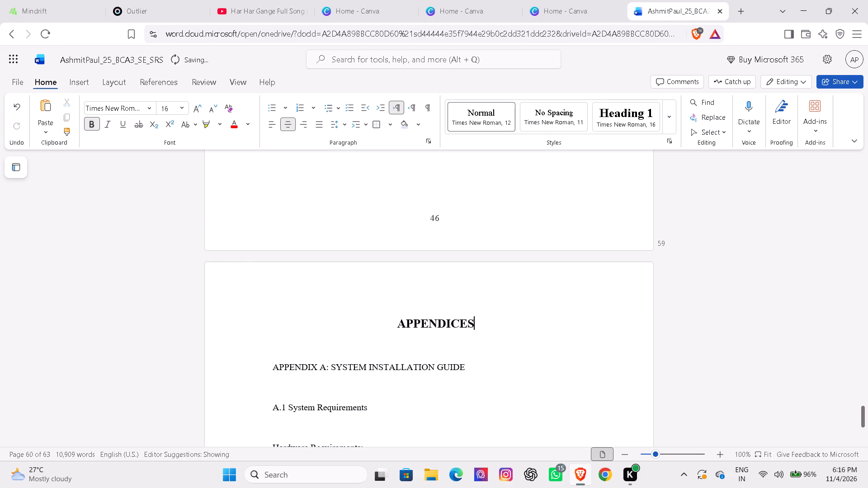
Remove the blank lines above A.1 System Requirements, Hardware Requirements and the Processor item in Appendix A.
click(369, 375)
click(268, 408)
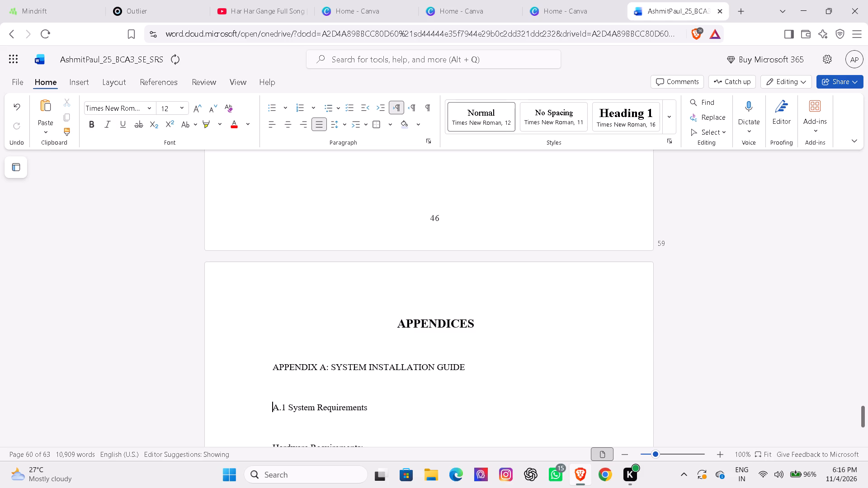
key(BackSpace)
click(269, 427)
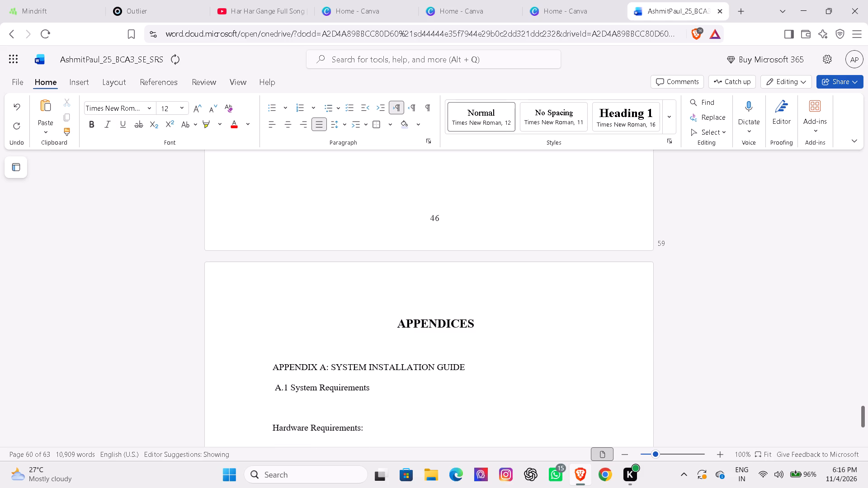
key(BackSpace)
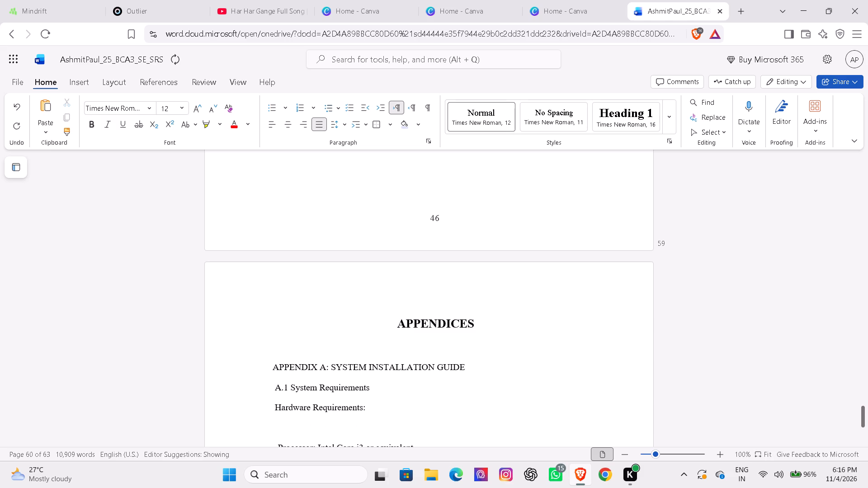
key(Down)
key(Down)
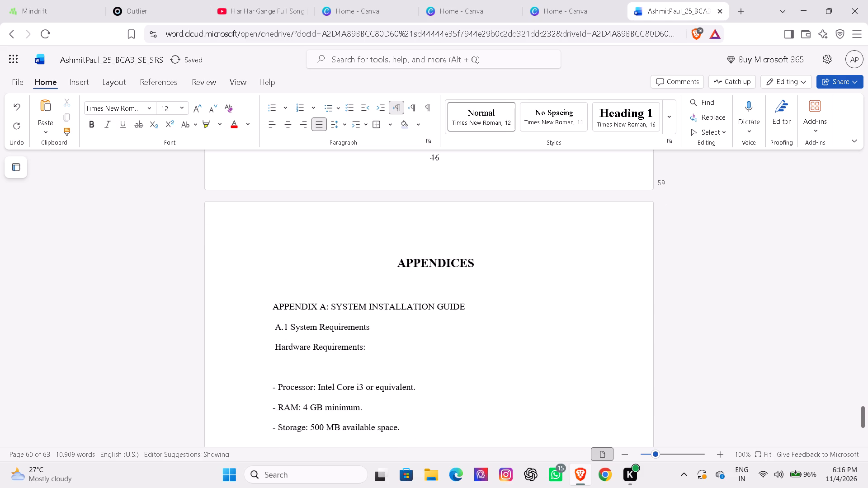
key(BackSpace)
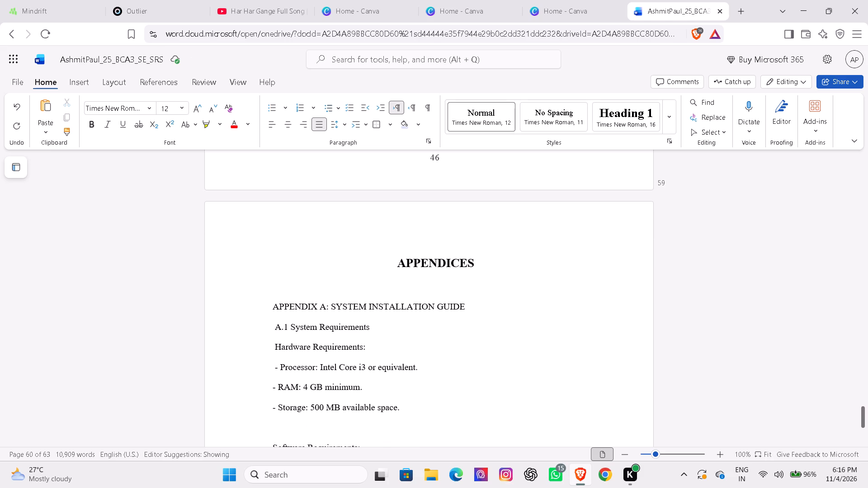
Make the entire APPENDIX A: SYSTEM INSTALLATION GUIDE heading bold.
drag(273, 307, 443, 317)
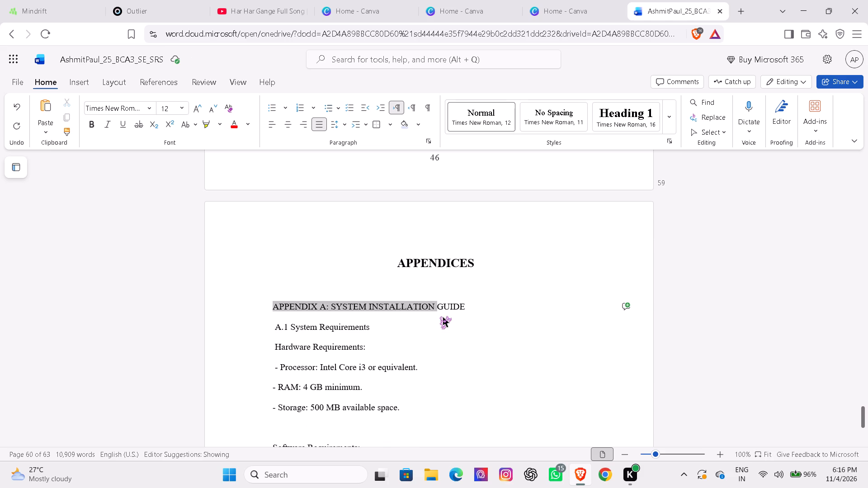
drag(443, 317, 463, 318)
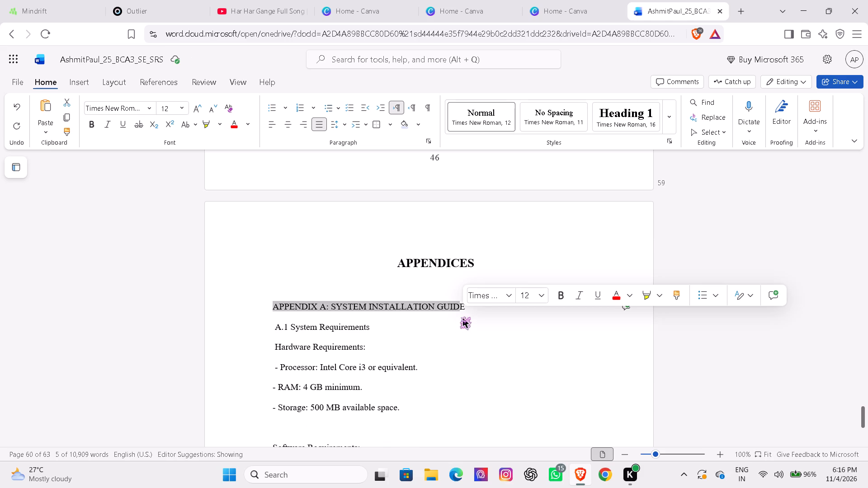
click(296, 268)
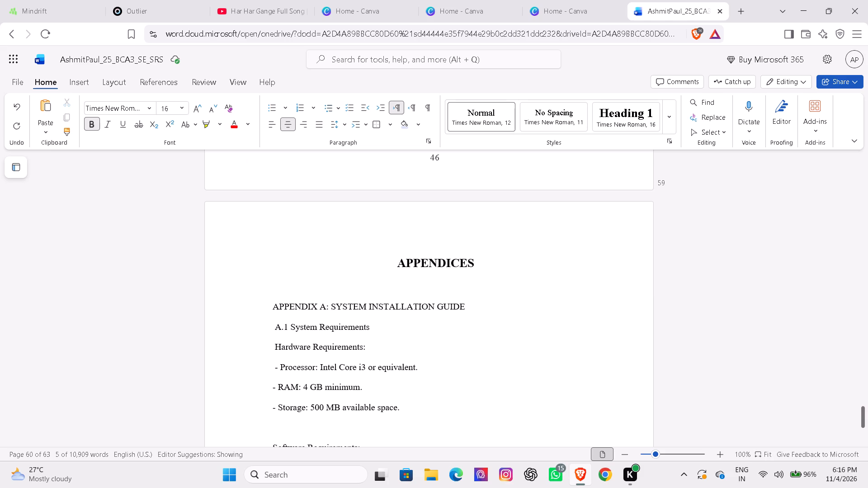
drag(274, 306, 474, 316)
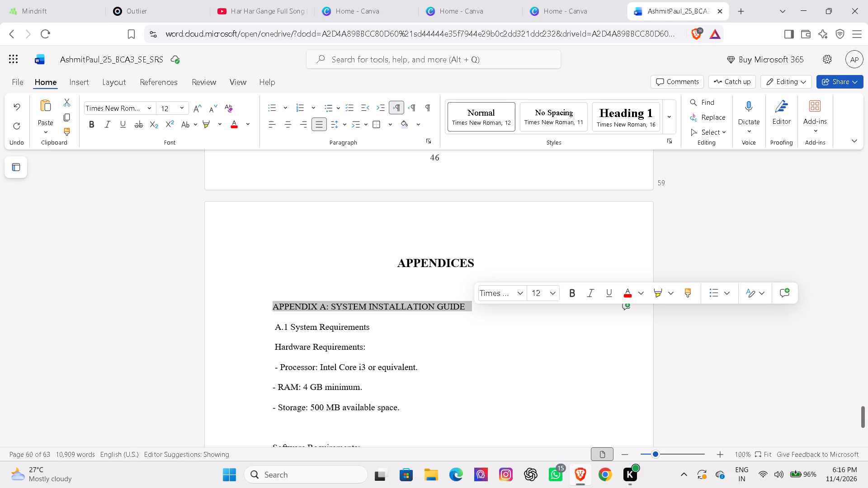
click(96, 124)
right_click(459, 386)
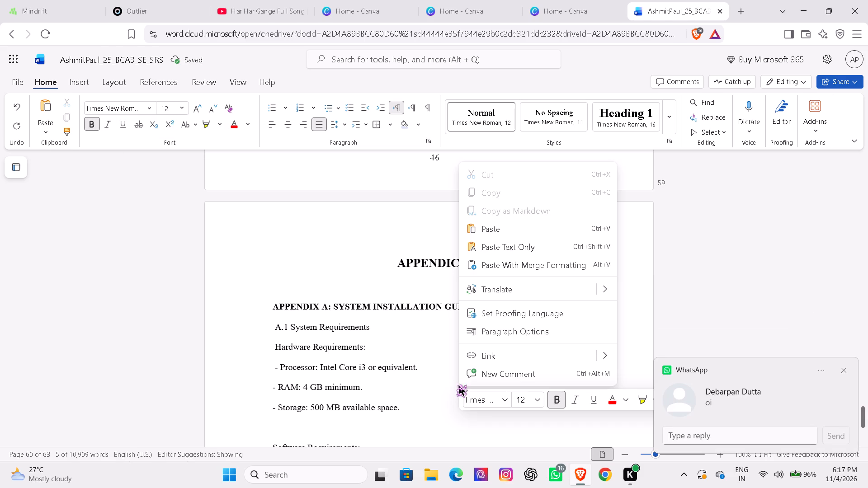
click(250, 417)
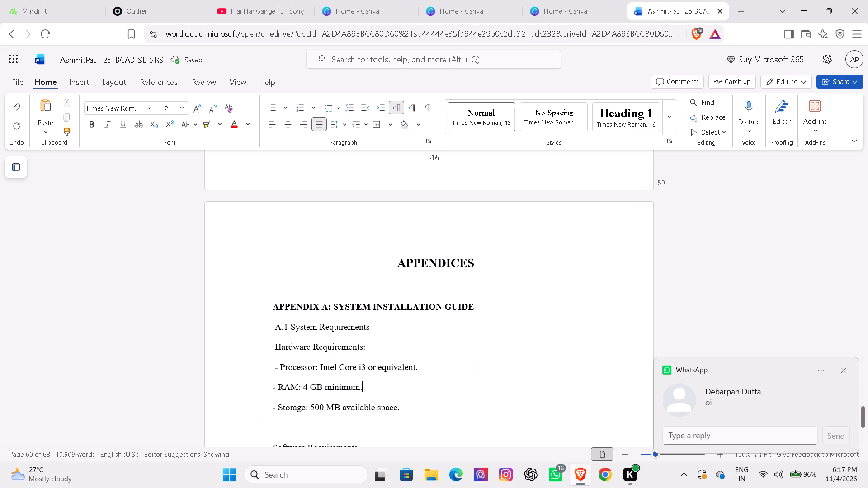
Remove the blank line between Software Requirements and the Operating System item, keeping the item on its own line.
key(Down)
key(Down)
key(Down)
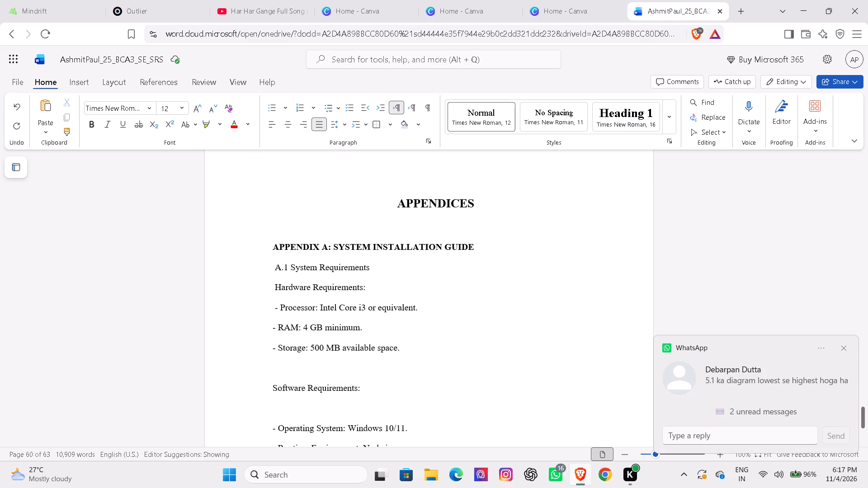
click(276, 418)
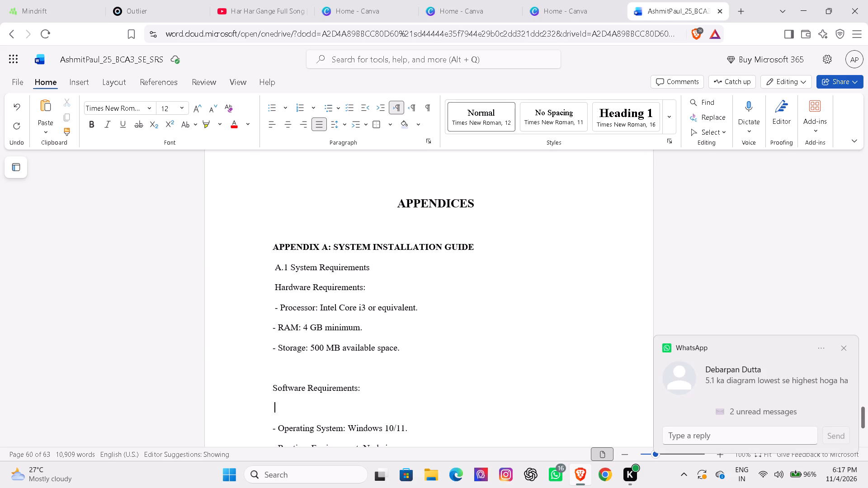
click(277, 422)
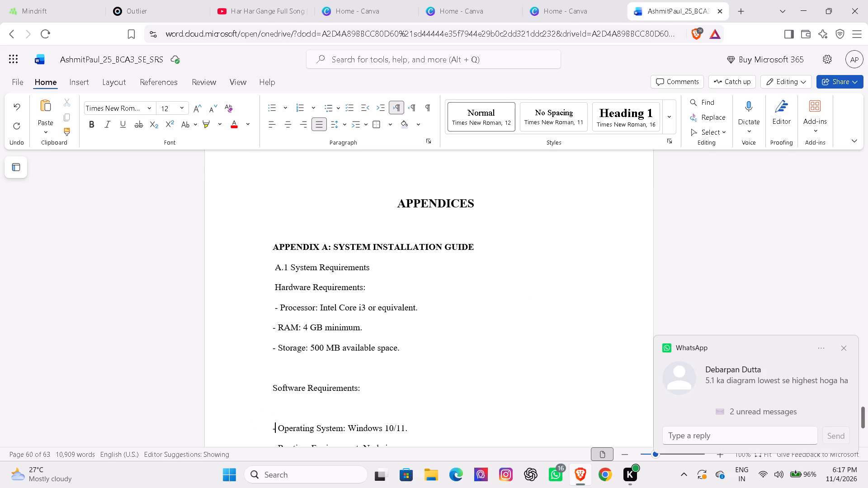
click(271, 426)
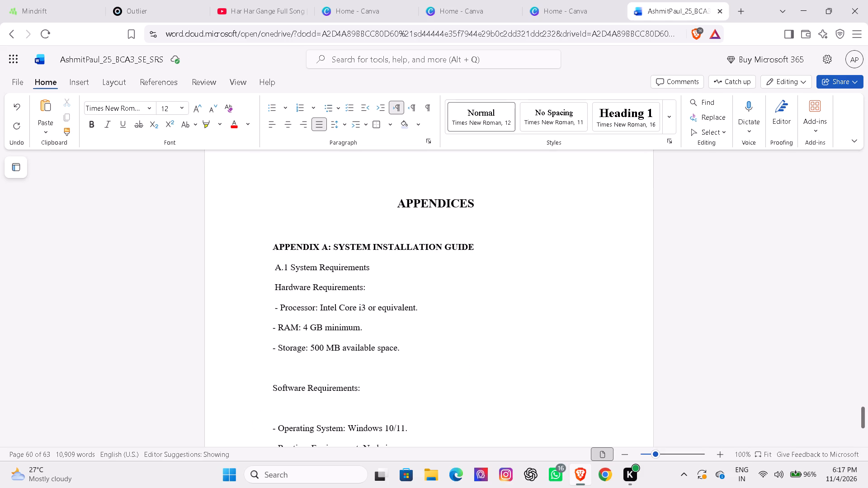
key(BackSpace)
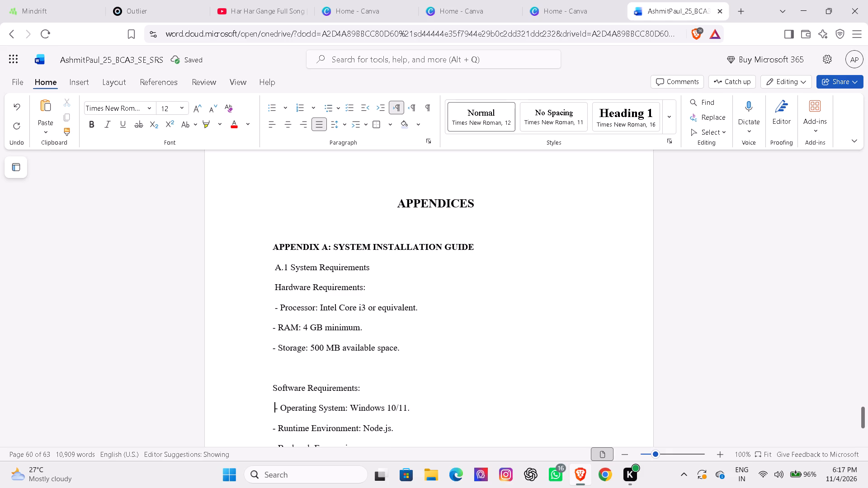
key(BackSpace)
key(BackSpace)
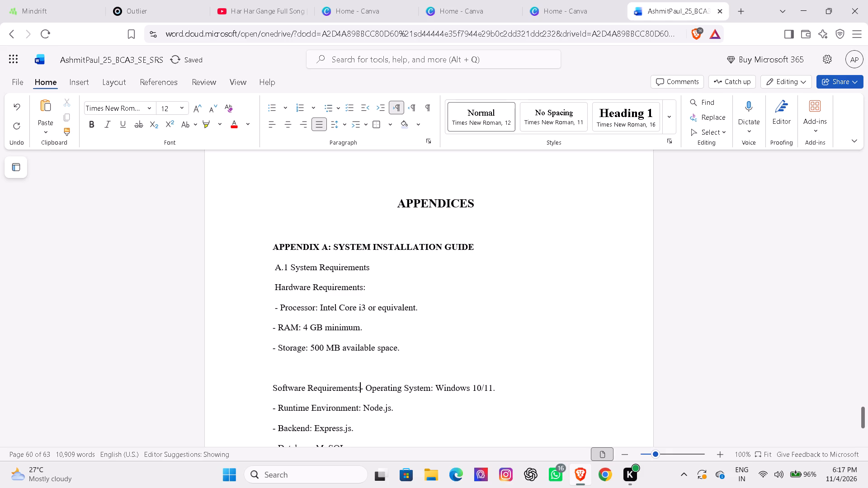
key(Return)
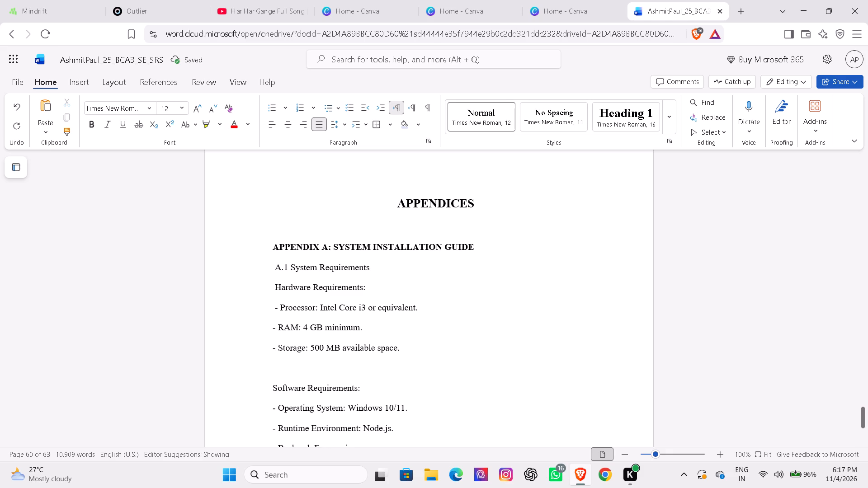
Make the Software Requirements subheading bold and remove the blank line above it.
drag(274, 386, 366, 390)
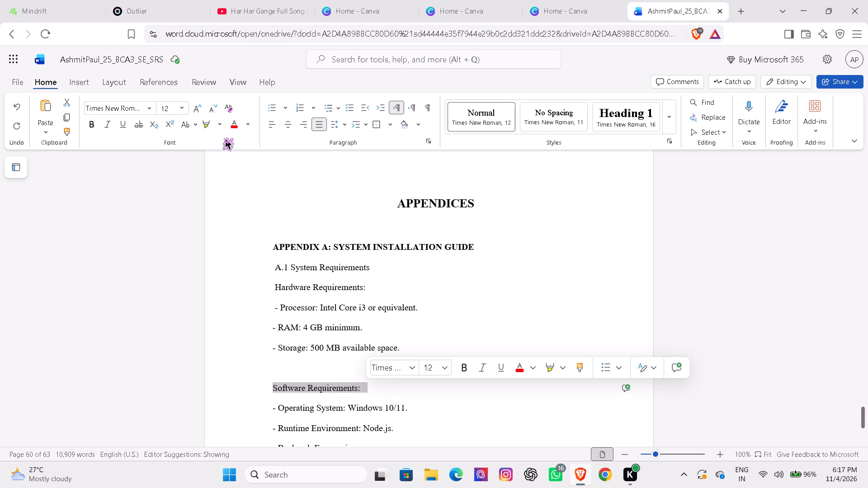
click(94, 126)
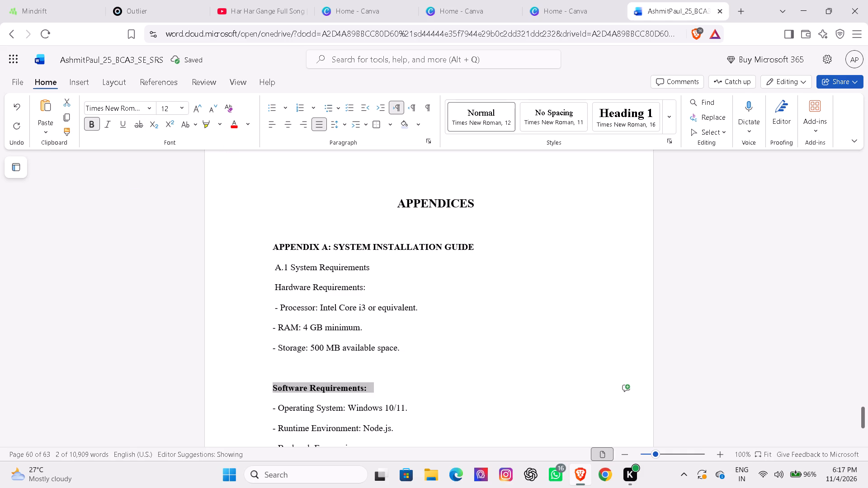
click(268, 376)
key(BackSpace)
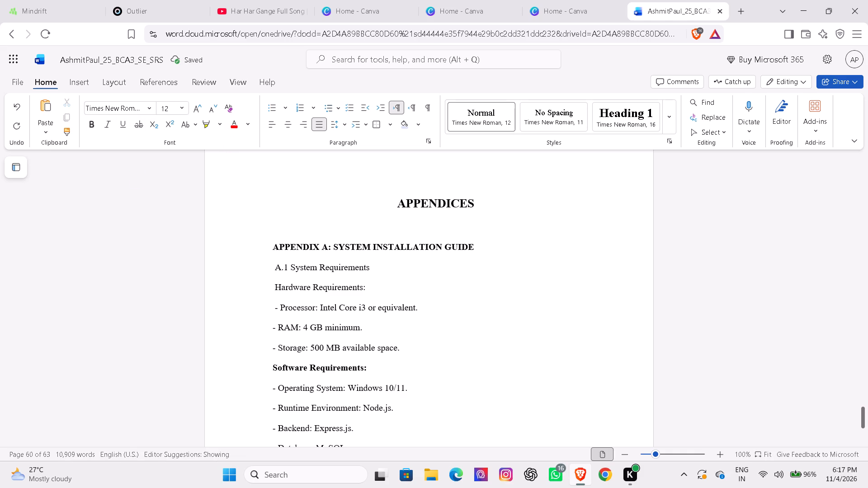
Remove the blank line between the A.2 Installing the Prerequisites heading and its first numbered item.
key(Down)
key(Down)
key(Down)
key(Down)
key(Down)
key(Down)
key(Down)
key(Down)
key(Down)
key(Down)
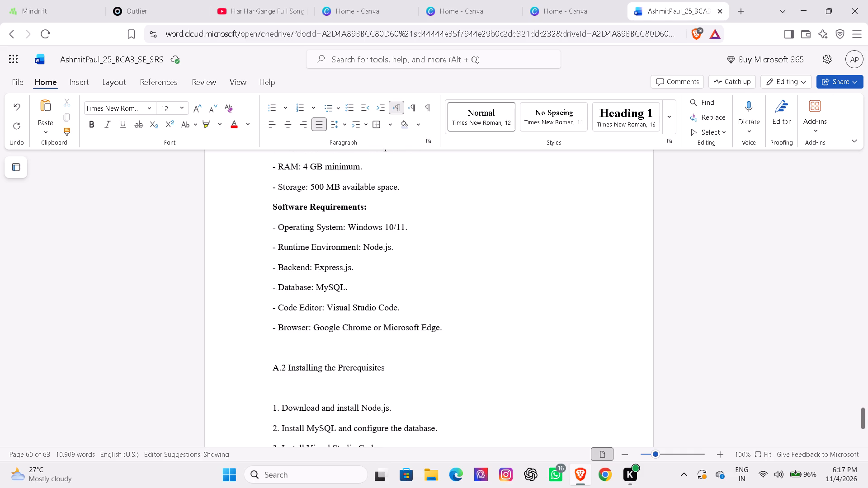
key(BackSpace)
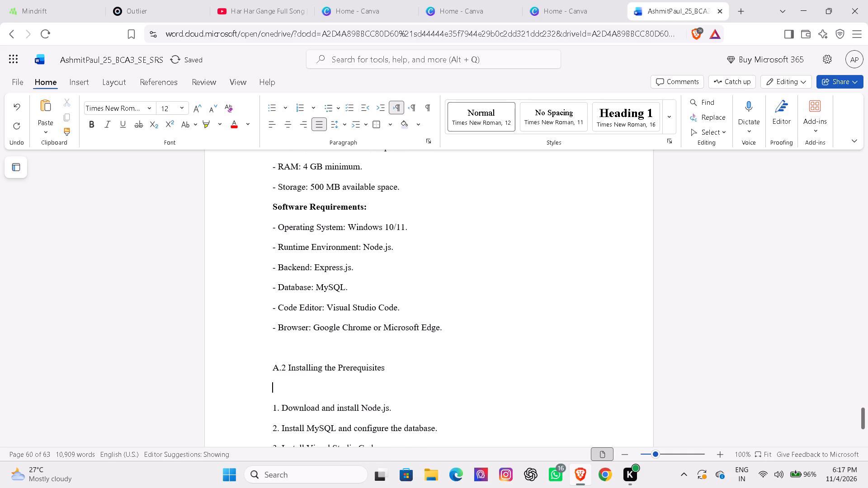
key(BackSpace)
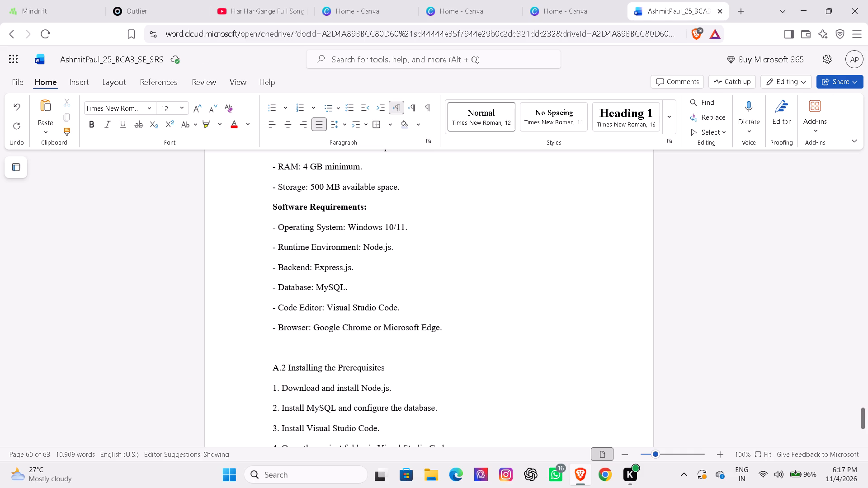
Make the A.2 Installing the Prerequisites heading bold.
drag(274, 370, 390, 366)
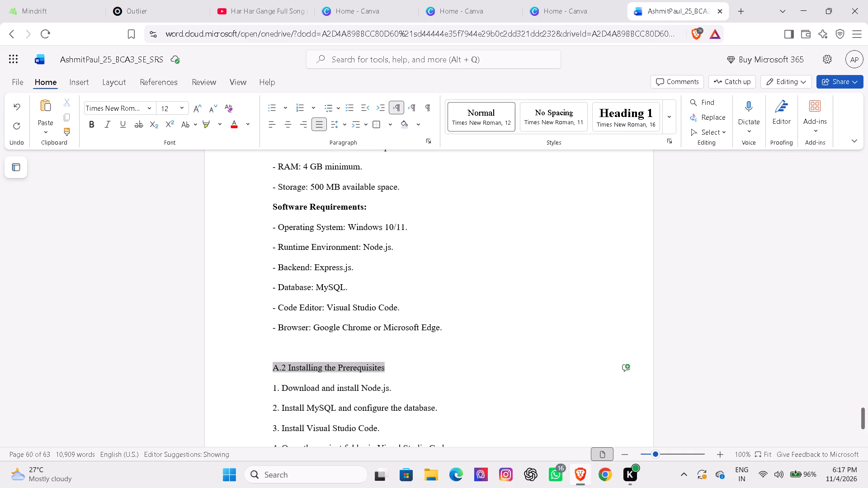
drag(390, 366, 389, 366)
click(93, 123)
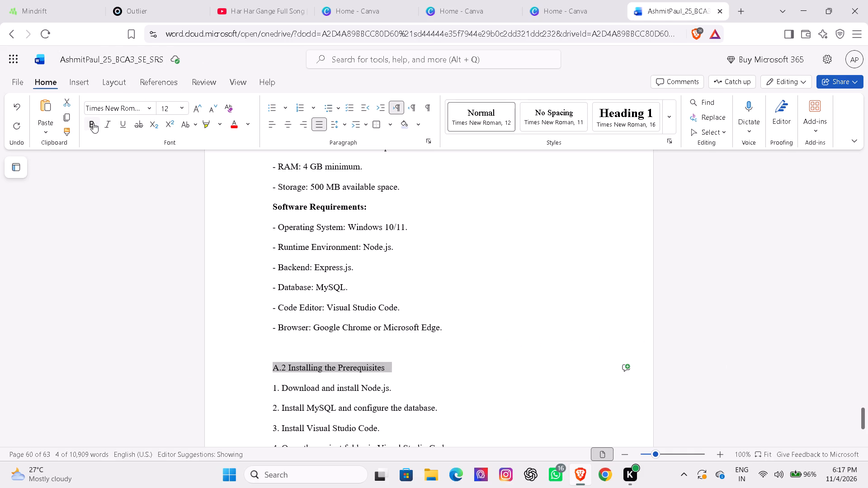
Remove the blank line between the A.3 Database Configuration heading and its first numbered item.
key(Down)
key(Down)
key(Down)
key(Down)
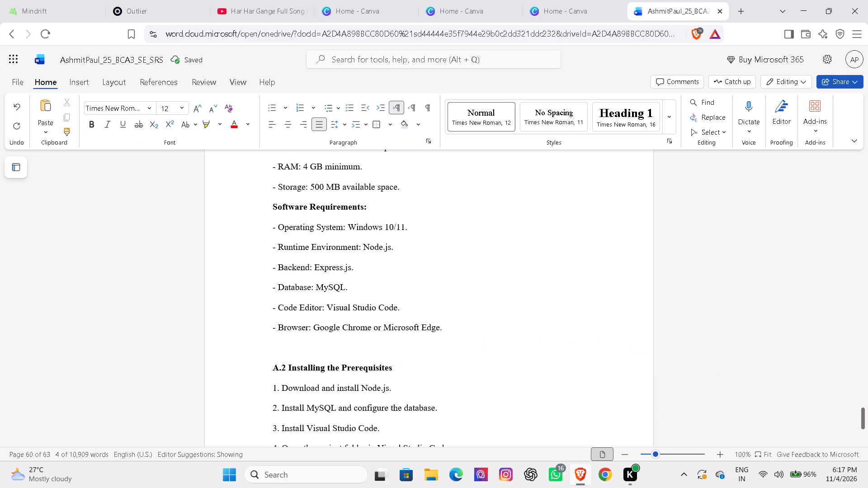
key(Down)
key(Down)
key(Down)
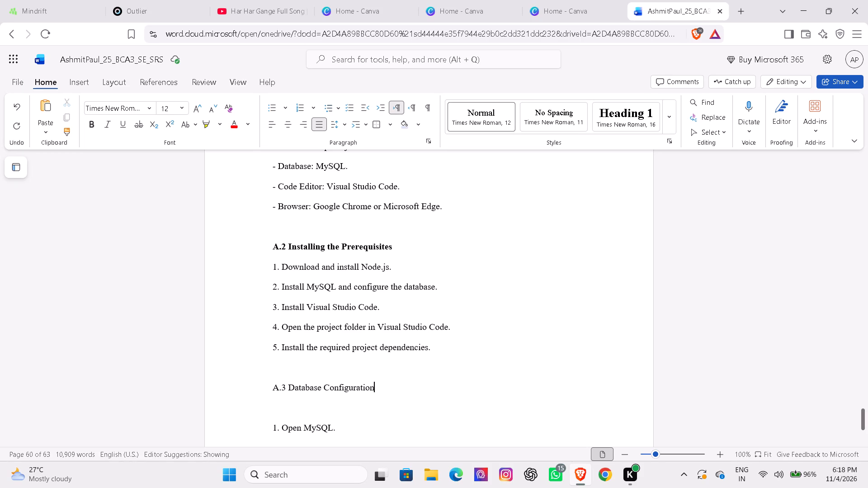
click(280, 410)
key(Down)
key(BackSpace)
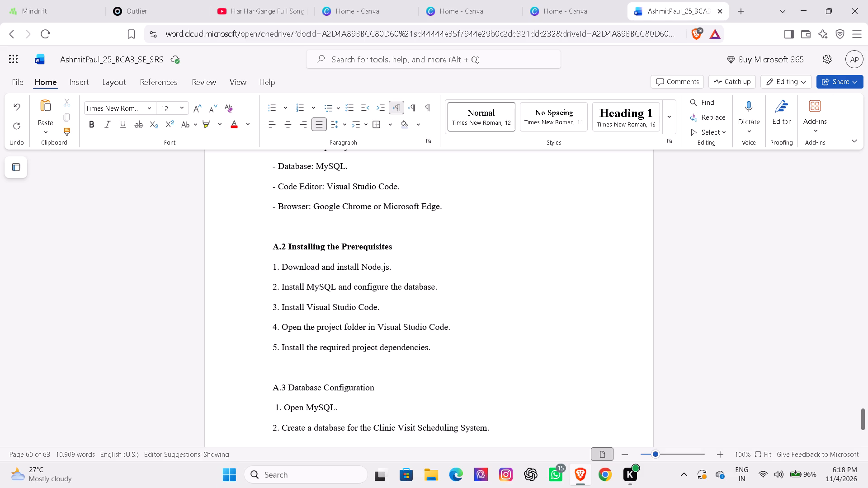
Make the A.3 Database Configuration heading bold.
drag(272, 387, 377, 400)
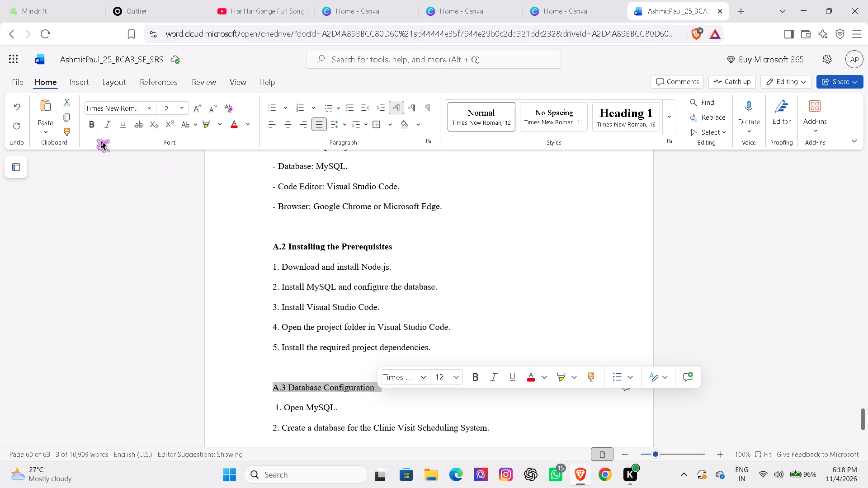
click(93, 126)
click(481, 394)
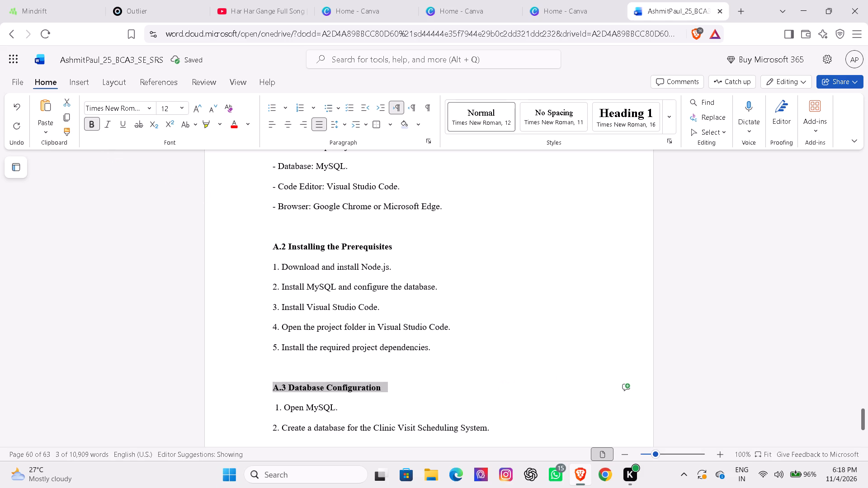
Remove the blank line above the A.3 Database Configuration heading.
click(275, 372)
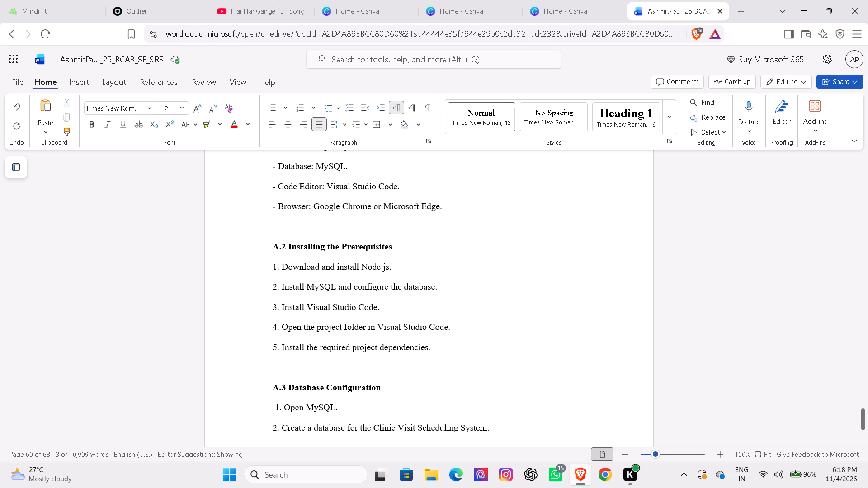
click(274, 376)
click(273, 385)
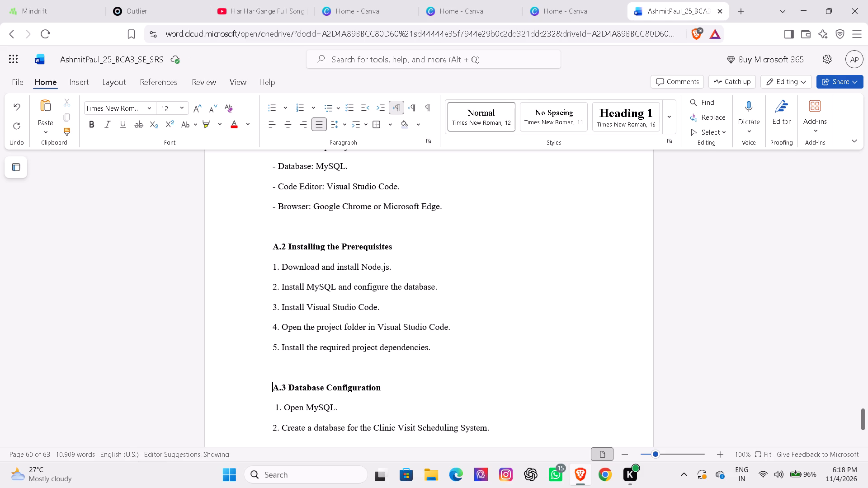
key(BackSpace)
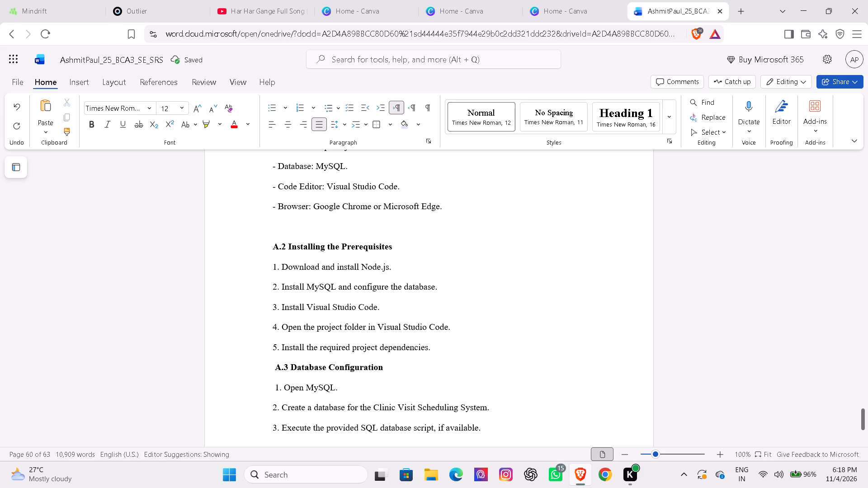
Remove the blank line above the A.2 Installing the Prerequisites heading.
key(Up)
key(Up)
key(Up)
key(Up)
key(Up)
key(Up)
key(Up)
key(Up)
key(Down)
key(Down)
key(BackSpace)
Review the Appendix A text from A.1 System Requirements through A.4 Launching the Application for remaining formatting issues.
key(Up)
key(Up)
key(Up)
key(Up)
key(Up)
key(Up)
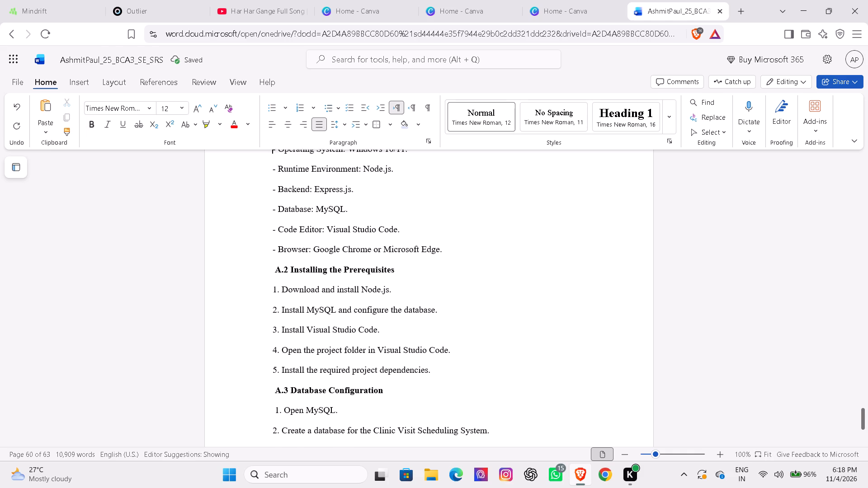
key(Up)
key(Up)
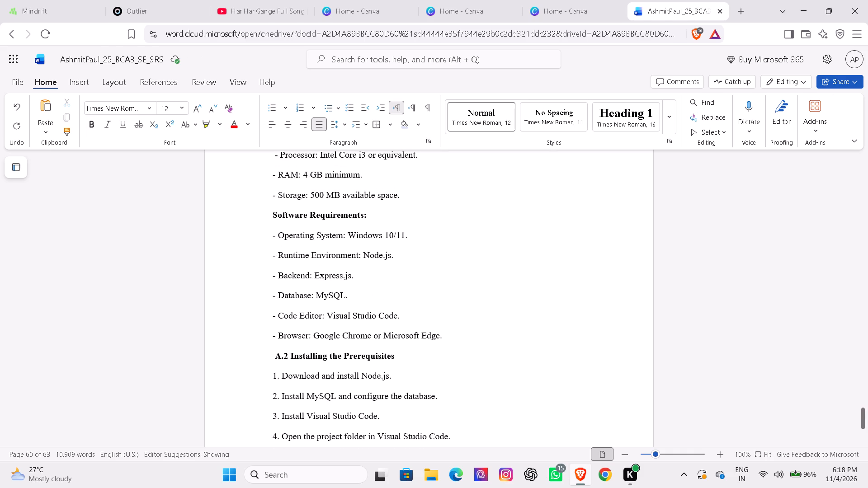
key(Up)
key(Up)
key(Up)
key(Up)
key(Up)
key(Up)
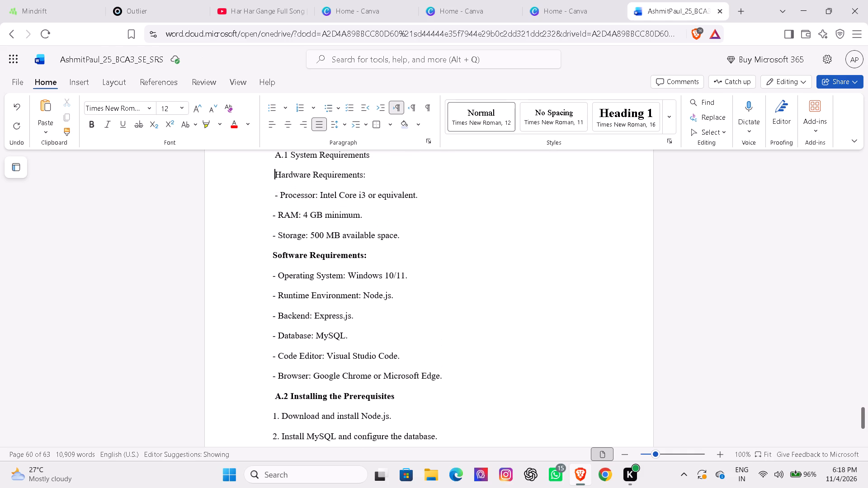
key(Up)
key(Down)
key(Down)
key(Down)
key(Down)
key(Down)
key(Down)
key(Down)
key(Down)
key(Down)
key(Down)
key(Down)
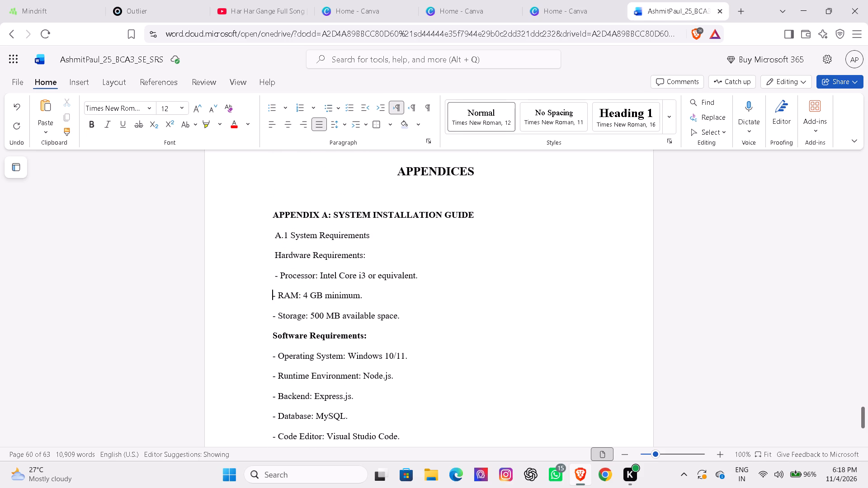
key(Down)
key(Down)
key(Down)
key(Down)
key(Down)
key(Down)
key(Down)
key(Down)
key(Down)
key(Down)
key(Down)
key(Down)
key(Down)
key(Down)
key(Down)
key(Down)
key(Down)
key(Down)
key(Down)
key(Down)
key(Down)
key(Down)
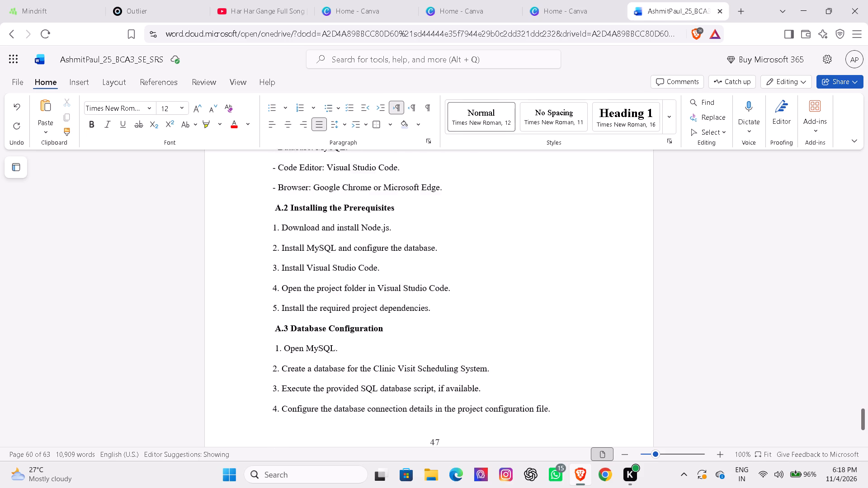
key(Down)
key(Up)
key(Up)
key(Up)
key(Up)
key(Up)
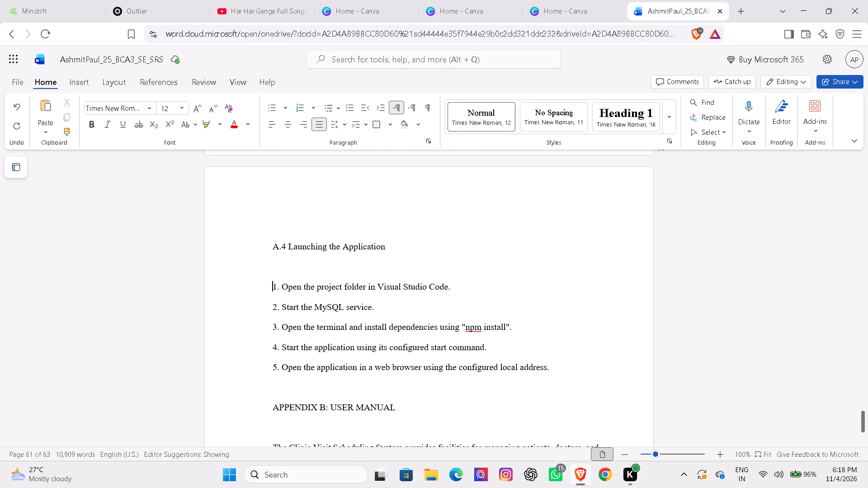
key(Up)
key(Up)
key(Up)
key(Up)
key(Up)
key(Up)
Remove the blank line between the A.4 Launching the Application heading and its first numbered item.
key(Down)
key(Down)
key(Down)
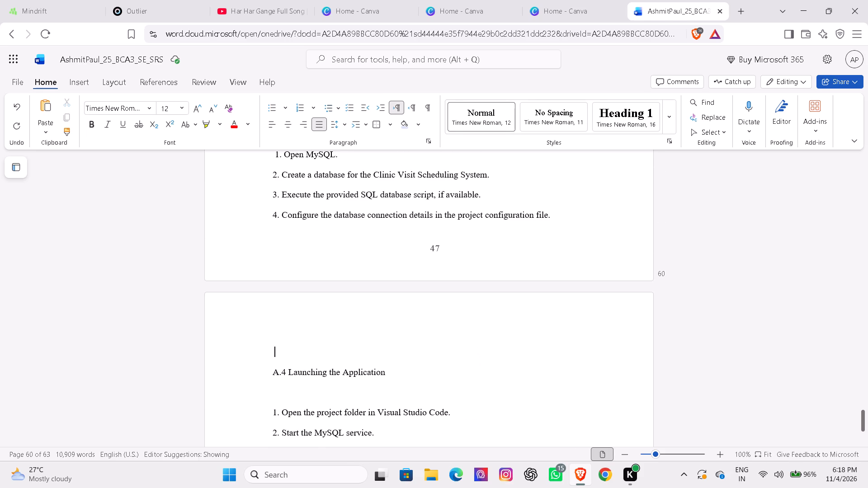
key(Down)
click(269, 414)
key(BackSpace)
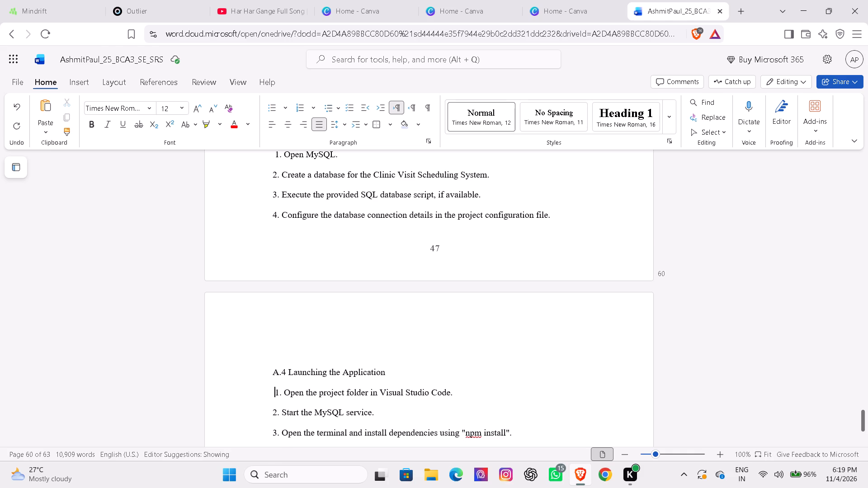
Remove the blank line above the A.4 Launching the Application heading, keeping the heading on its own line.
click(272, 368)
key(BackSpace)
key(BackSpace)
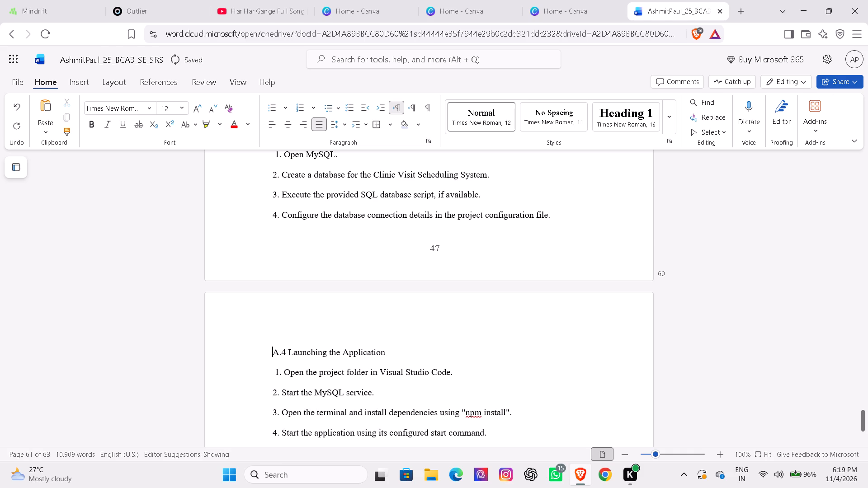
key(BackSpace)
key(Return)
Make the A.4 Launching the Application heading bold.
drag(273, 352, 397, 354)
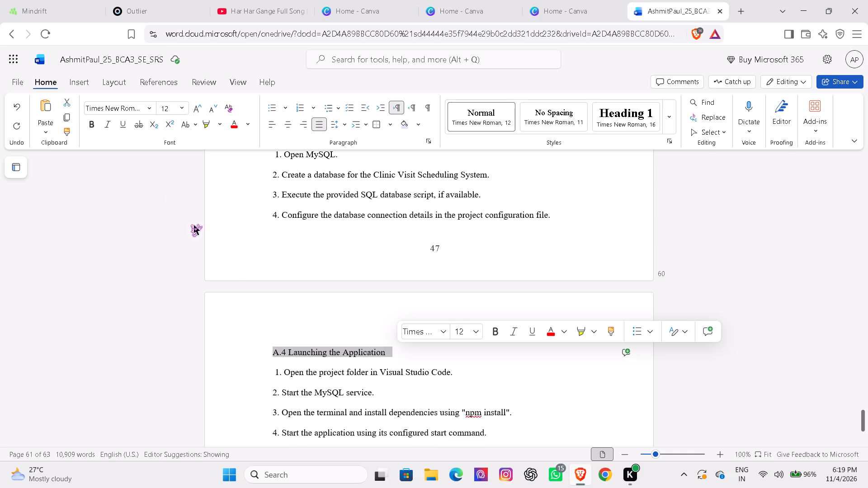
click(94, 126)
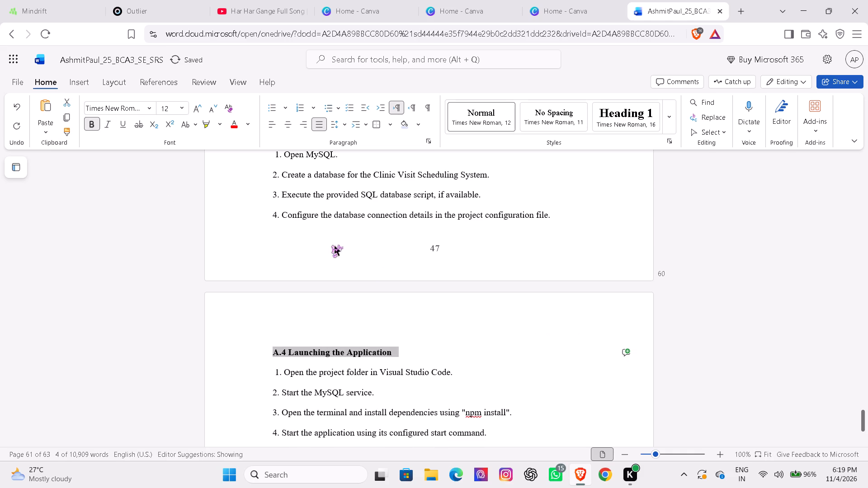
click(424, 339)
Make the APPENDIX B: USER MANUAL heading bold.
key(Down)
key(Down)
key(Down)
key(Down)
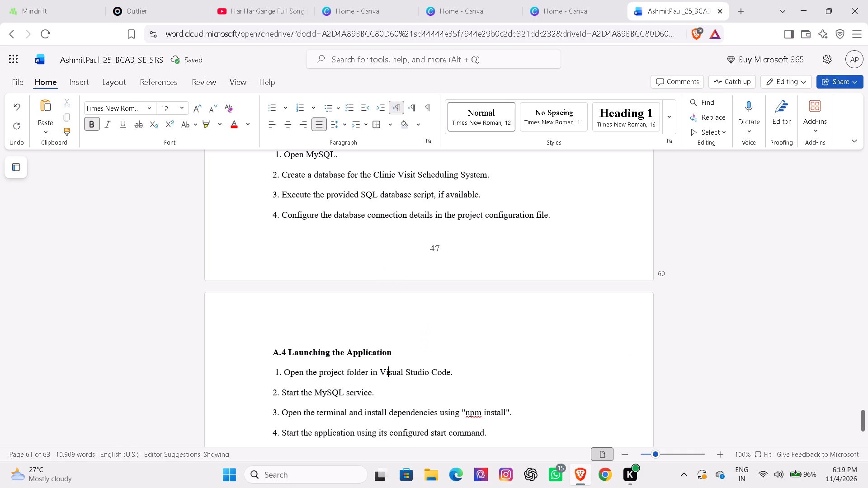
key(Down)
key(Down)
key(Down)
key(Down)
key(Down)
key(Down)
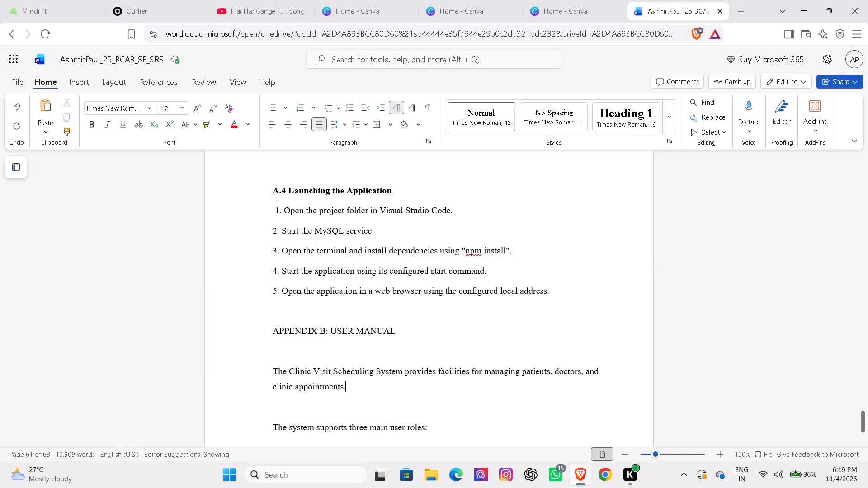
click(277, 327)
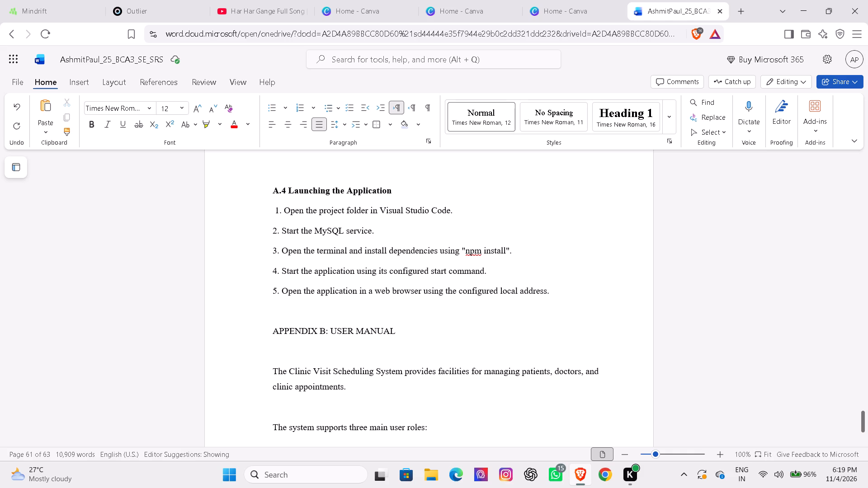
click(272, 331)
drag(272, 331, 406, 338)
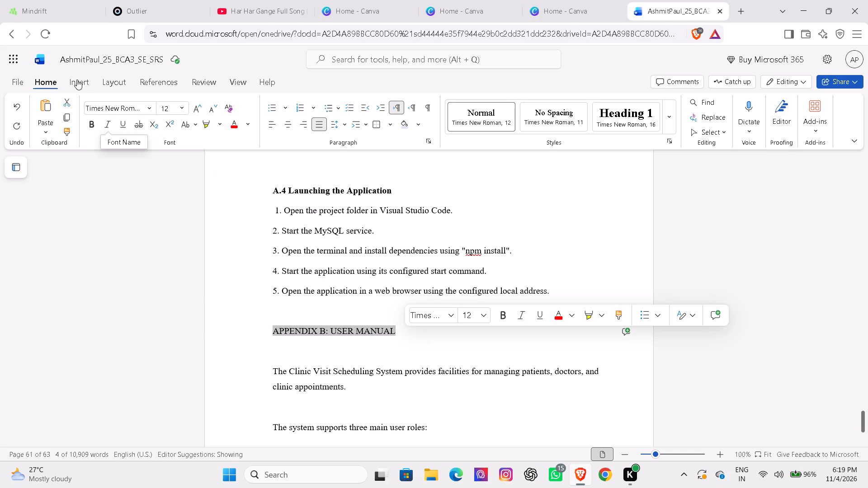
click(91, 123)
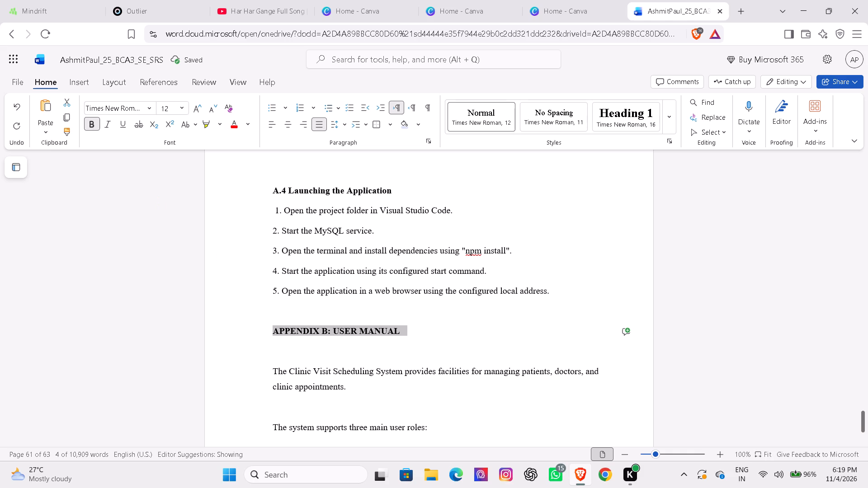
Remove the blank lines in the Appendix B introduction, from below its heading down to the Patient item in the user roles list.
click(272, 370)
key(BackSpace)
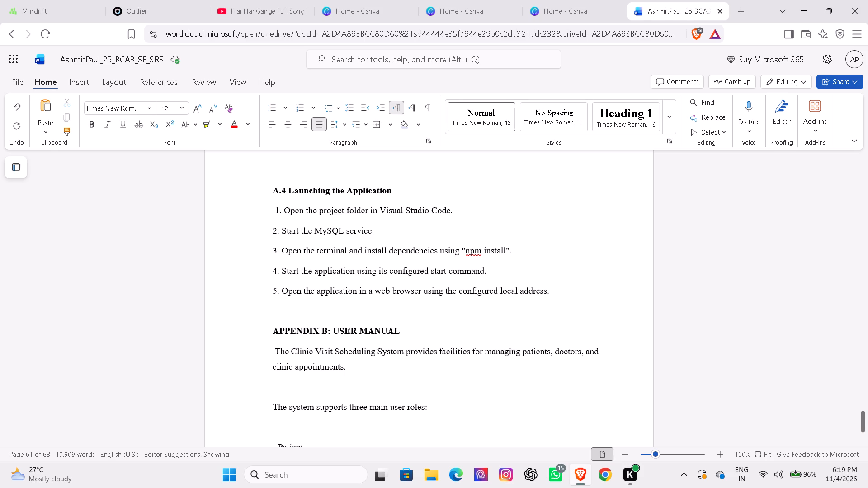
click(274, 404)
key(BackSpace)
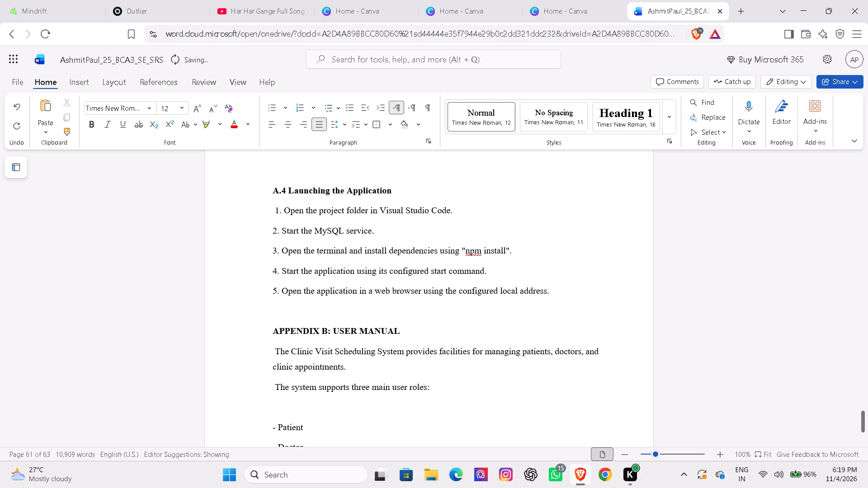
click(273, 419)
key(Down)
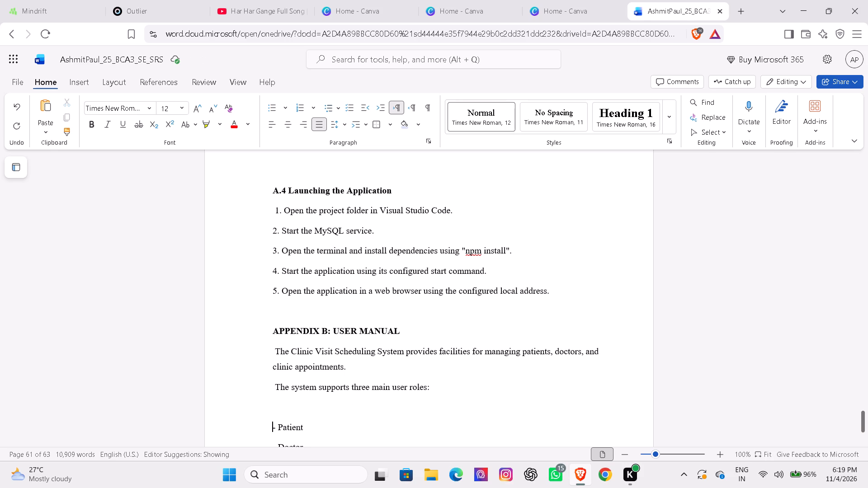
key(Up)
key(BackSpace)
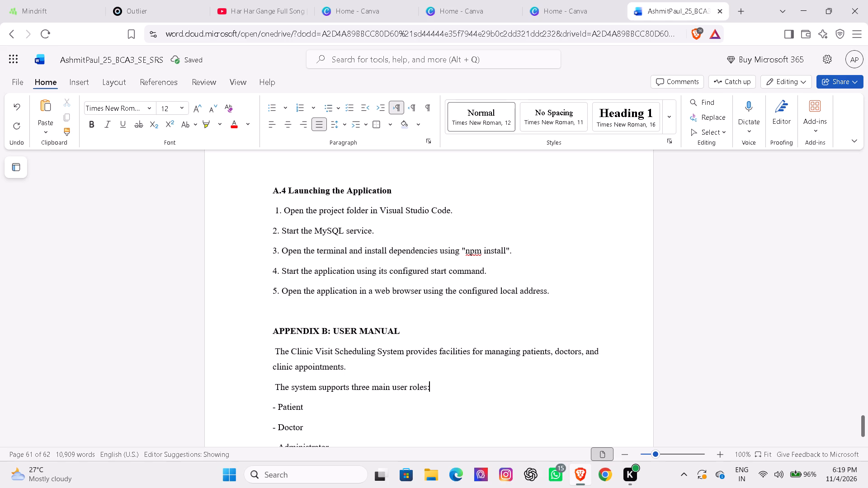
Remove the blank lines above and below the "Patients can perform the following operations:" line under B.1 Patient.
key(Down)
key(Down)
key(Down)
key(Down)
key(Down)
key(Down)
key(Down)
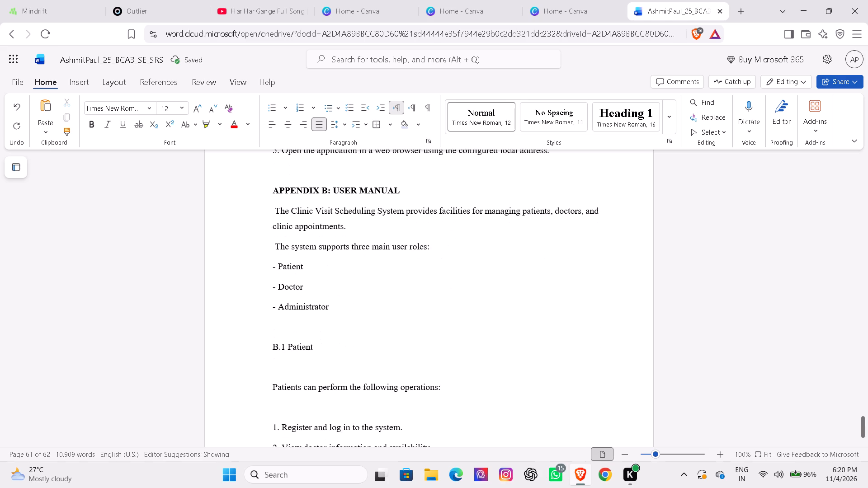
click(271, 348)
click(274, 373)
key(BackSpace)
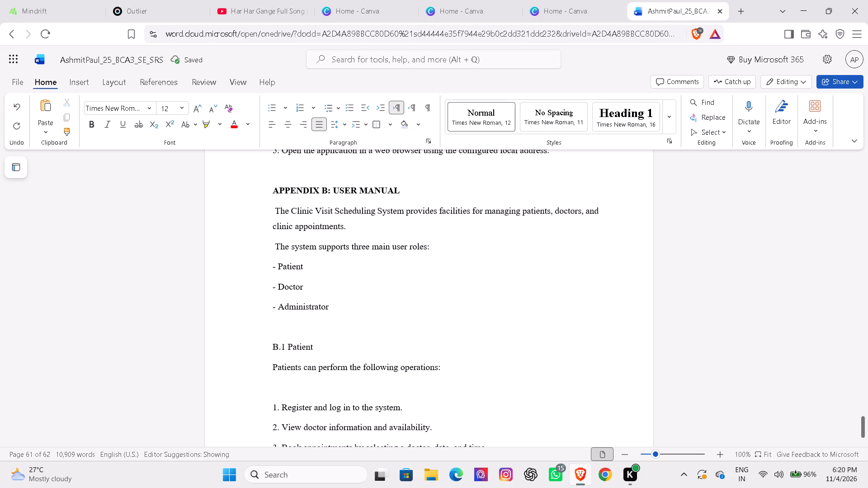
click(274, 396)
key(backslash)
key(BackSpace)
key(BackSpace)
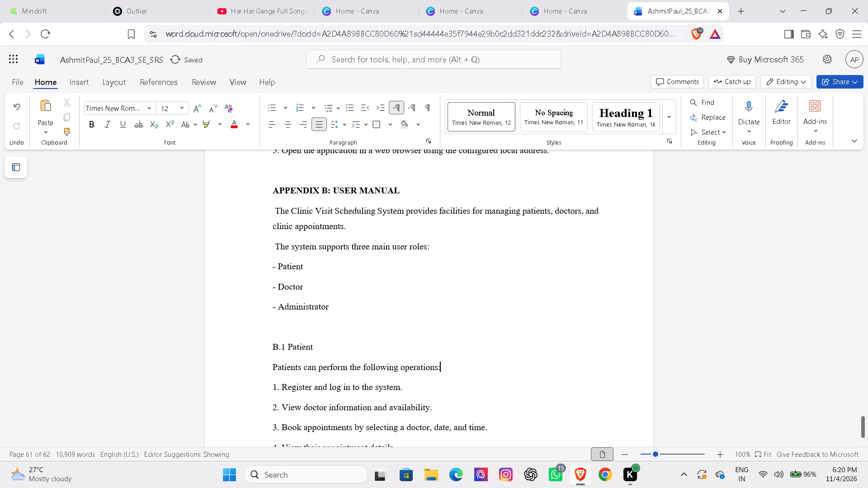
Remove the blank line between the B.2 Doctor heading and the "Doctors can:" line.
key(Down)
key(Down)
key(Down)
key(Down)
key(Down)
key(Down)
key(Down)
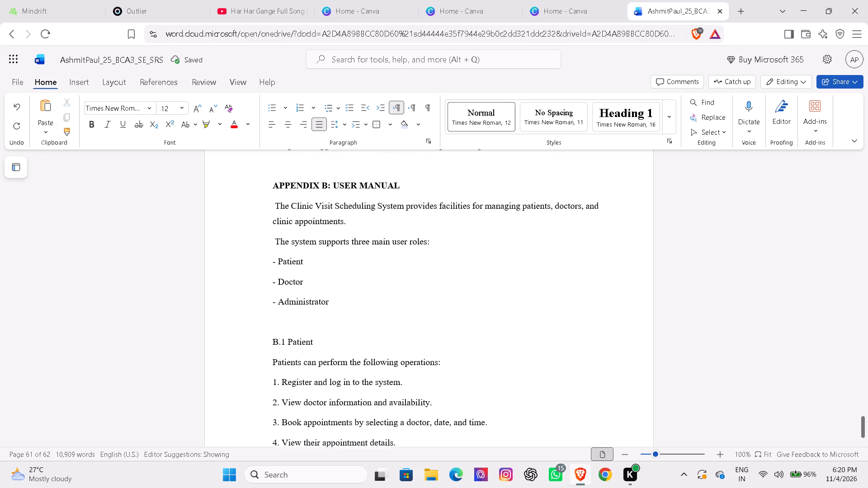
key(Down)
key(BackSpace)
key(BackSpace)
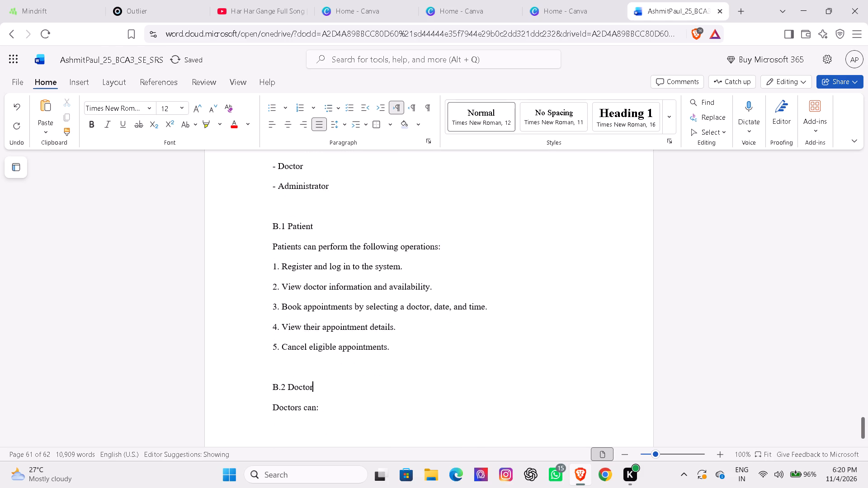
Delete the "Doctors can:" line and the blank lines between the B.2 Doctor heading and its numbered list.
key(Down)
key(Down)
key(Down)
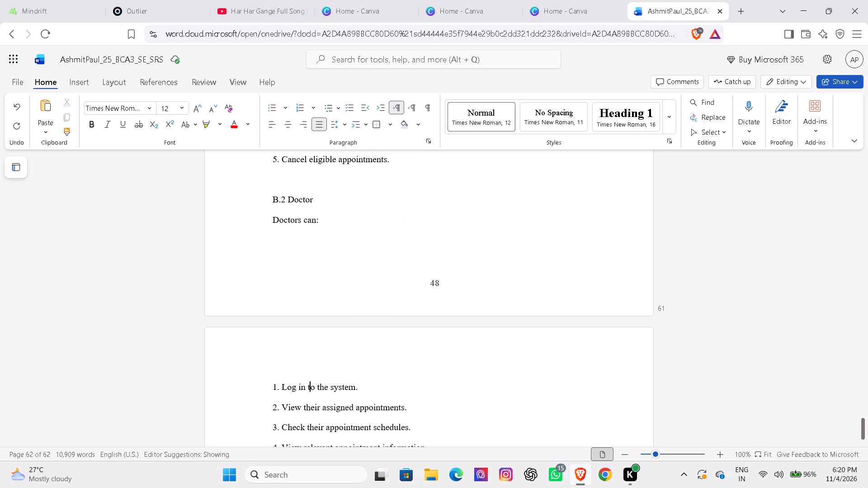
click(343, 232)
key(BackSpace)
key(BackSpace)
key(BackSpace)
key(BackSpace)
key(BackSpace)
key(BackSpace)
key(BackSpace)
key(BackSpace)
key(BackSpace)
key(BackSpace)
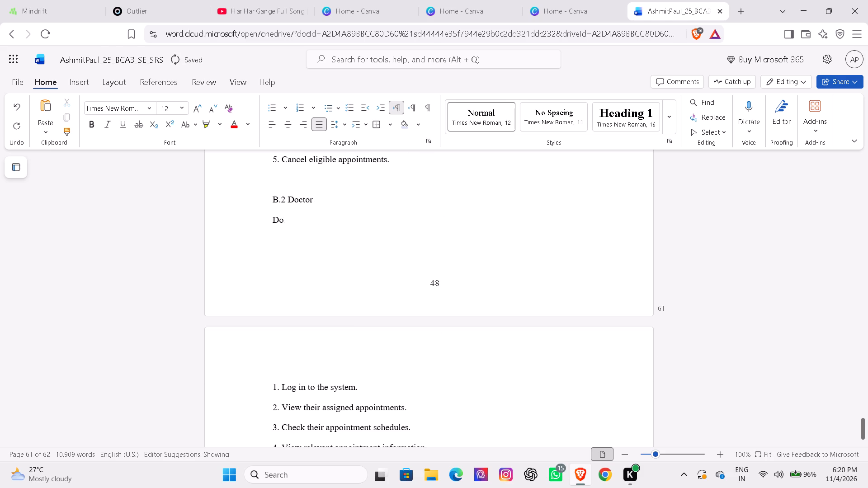
key(BackSpace)
key(BackSpace)
key(BackSpace)
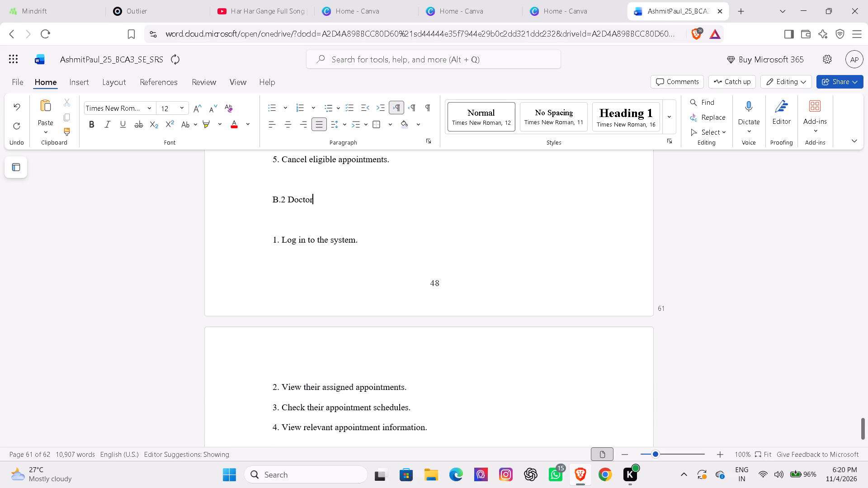
click(273, 228)
key(BackSpace)
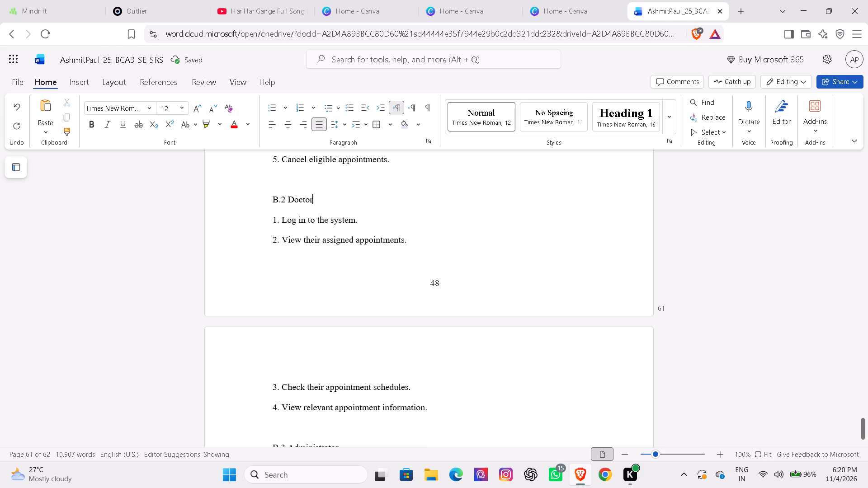
Remove the blank line between the B.3 Administrator heading and the "The administrator can:" line.
key(Down)
key(Down)
key(Down)
key(Down)
key(Down)
key(Down)
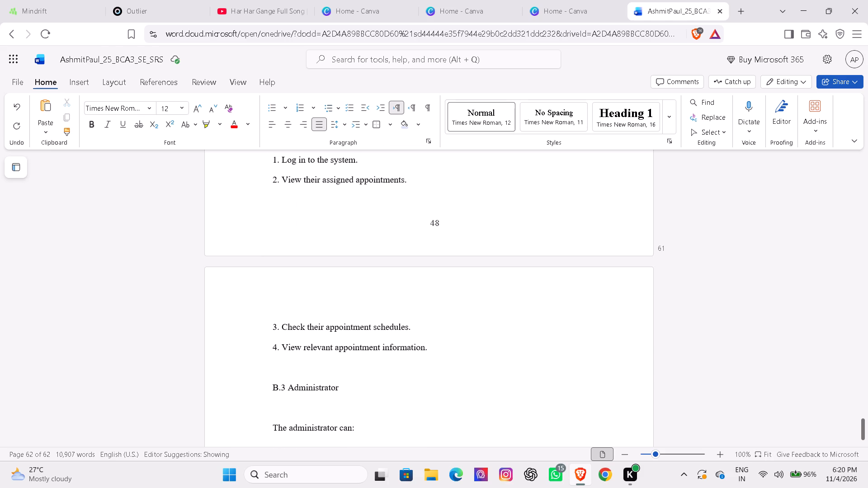
click(274, 418)
key(BackSpace)
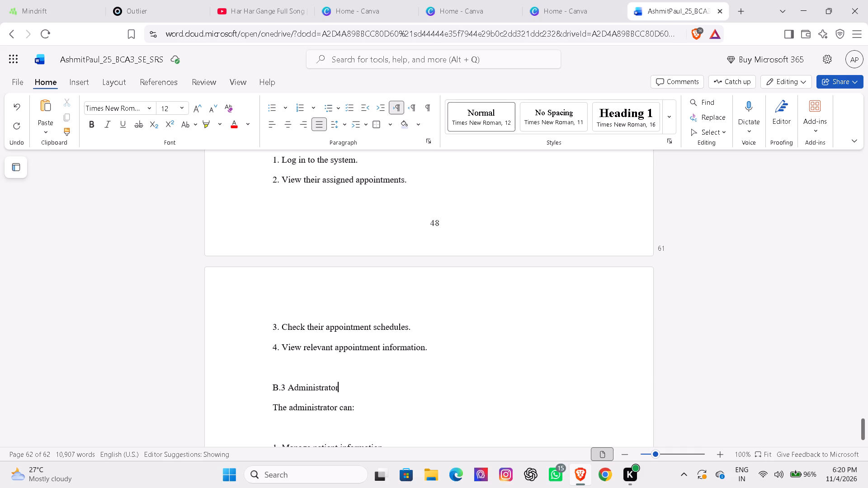
Check the rest of Appendix B, from B.3 Administrator through the B.5 Error Messages paragraph, for remaining blank lines and unformatted headings.
key(Down)
key(Down)
key(Down)
key(Down)
key(Down)
key(Down)
key(Down)
key(Down)
key(Down)
key(Down)
key(Down)
key(Down)
key(Down)
key(Down)
key(Down)
key(Down)
key(Down)
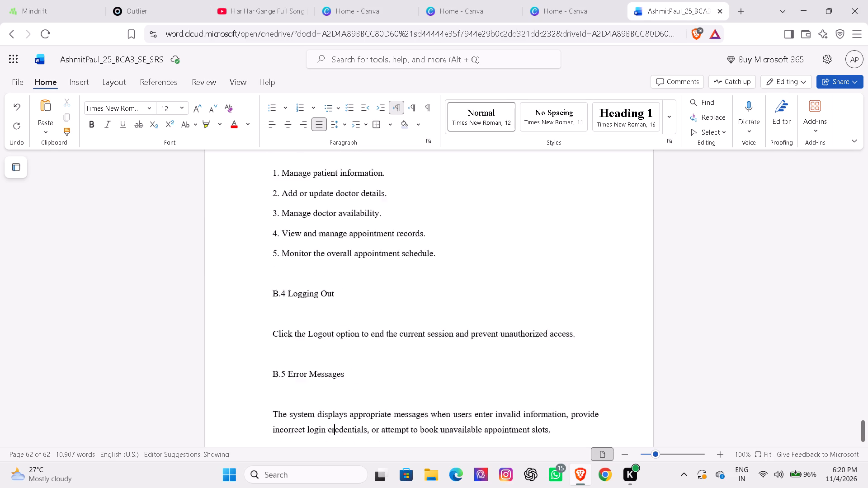
key(Down)
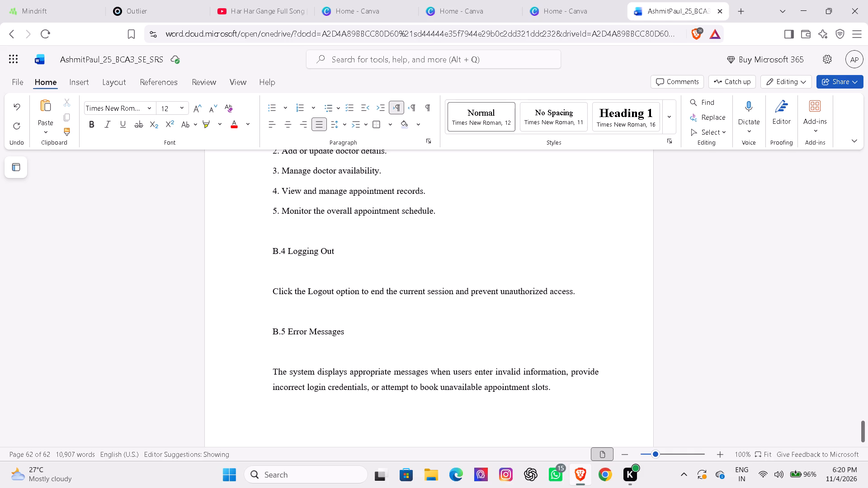
Review the heading formatting and spacing of both appendices, going back from B.5 Error Messages to the start of Appendix A.
key(Up)
key(Up)
key(Up)
key(Up)
key(Up)
key(Up)
key(Up)
key(Up)
key(Up)
key(Up)
key(Up)
key(Up)
key(Up)
key(Up)
key(Up)
key(Up)
key(Up)
key(Up)
key(Up)
key(Up)
key(Up)
key(Up)
key(Up)
key(Up)
key(Up)
key(Up)
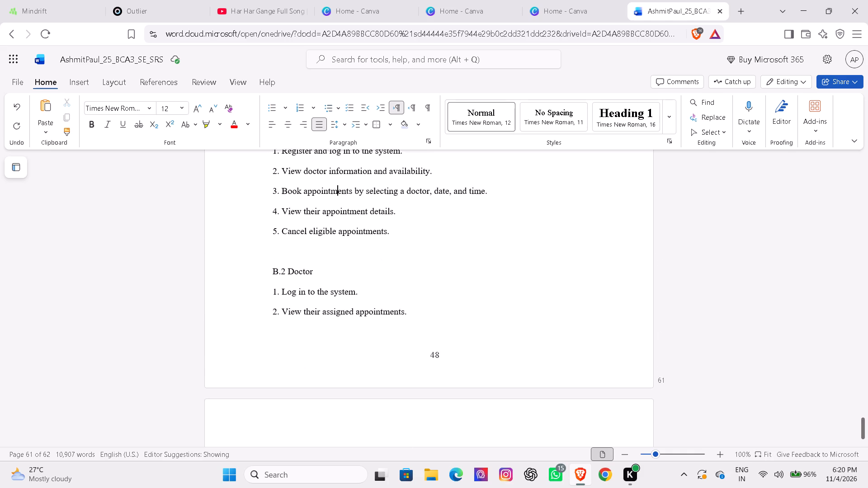
key(Up)
key(Up)
key(Up)
key(Up)
key(Up)
key(Up)
key(Up)
key(Up)
key(Up)
key(Up)
key(Up)
key(Up)
key(Up)
key(Up)
key(Up)
key(Up)
key(Up)
key(Up)
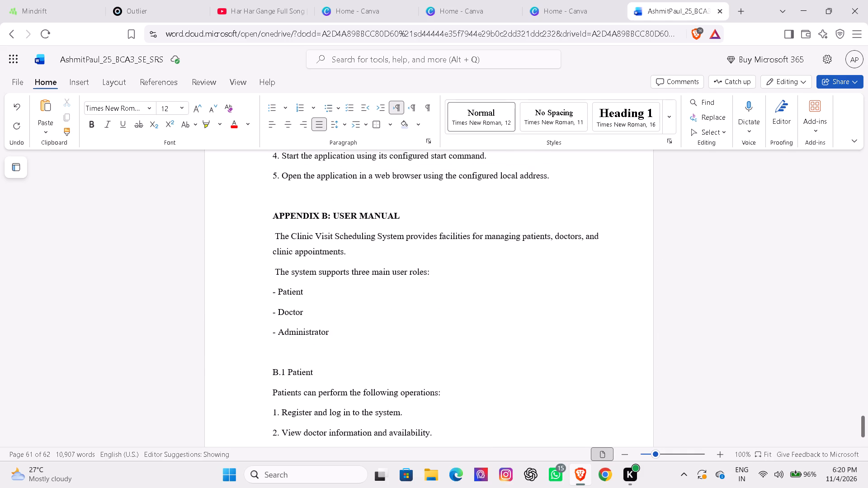
key(Up)
key(Up)
key(Up)
key(Up)
key(Up)
key(Up)
key(Up)
key(Up)
key(Up)
key(Up)
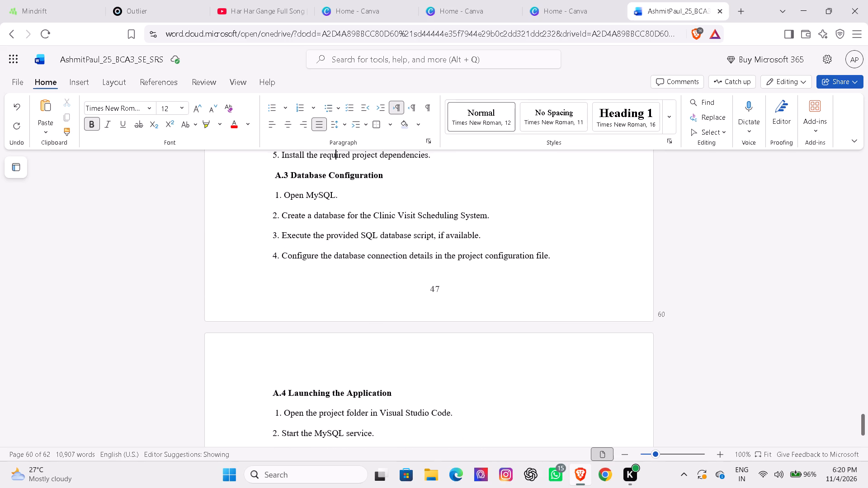
key(Up)
key(Up)
key(Up)
key(Up)
key(Up)
key(Up)
key(Up)
key(Up)
key(Up)
key(Up)
key(Up)
key(Up)
key(Up)
key(Up)
key(Up)
key(Up)
key(Up)
key(Up)
key(Up)
key(Up)
key(Up)
key(Up)
key(Up)
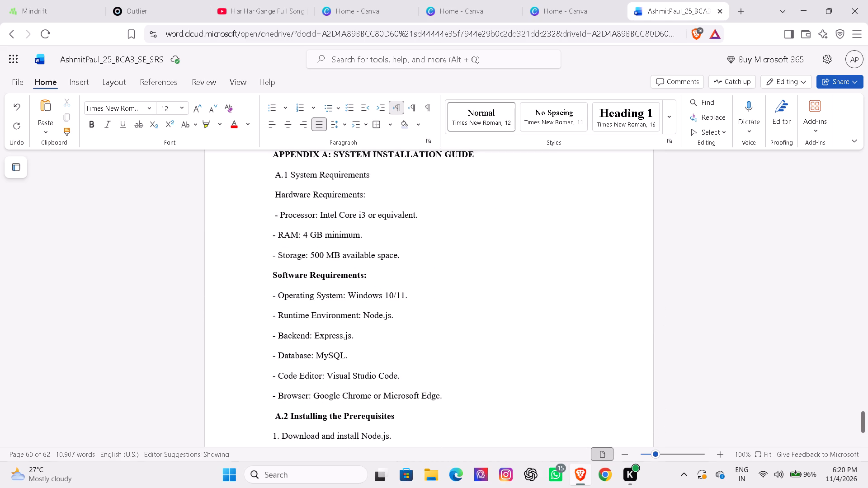
key(Up)
key(Up)
key(Up)
key(Up)
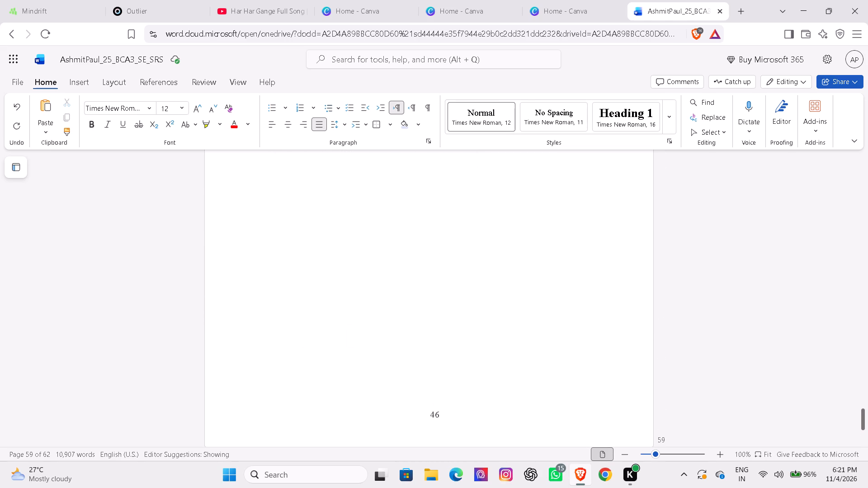
key(Down)
key(Down)
key(Down)
key(Down)
key(Down)
key(Down)
key(Down)
key(Down)
key(Down)
key(Down)
key(Down)
key(Down)
key(Down)
key(Down)
key(Down)
key(Down)
key(Down)
key(Down)
key(Down)
key(Down)
key(Down)
key(Down)
key(Down)
key(Down)
key(Down)
key(Down)
key(Down)
key(Down)
key(Down)
key(Down)
key(Down)
key(Down)
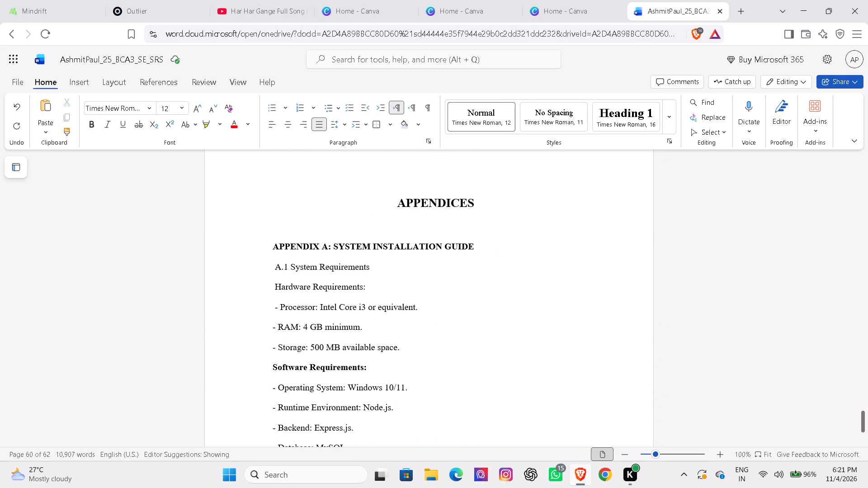
Remove the blank line between the B.5 Error Messages heading and its paragraph at the end of Appendix B.
key(Down)
key(Down)
key(Down)
key(Down)
key(Down)
key(Down)
key(Down)
key(Down)
key(Down)
key(Down)
key(Down)
key(Down)
key(Down)
key(Down)
key(Down)
key(Down)
key(Down)
key(Down)
key(Down)
key(Down)
key(Down)
key(Down)
key(Down)
key(Down)
key(Down)
key(Down)
key(Down)
key(Down)
key(Down)
key(Down)
key(Down)
key(Down)
key(Down)
key(Down)
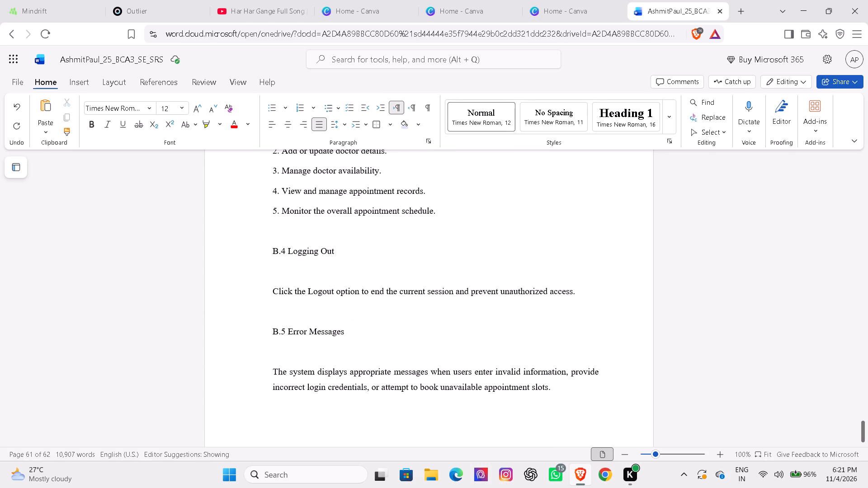
click(280, 355)
key(BackSpace)
key(BackSpace)
Remove the blank line between the B.4 Logging Out heading and its paragraph.
click(274, 284)
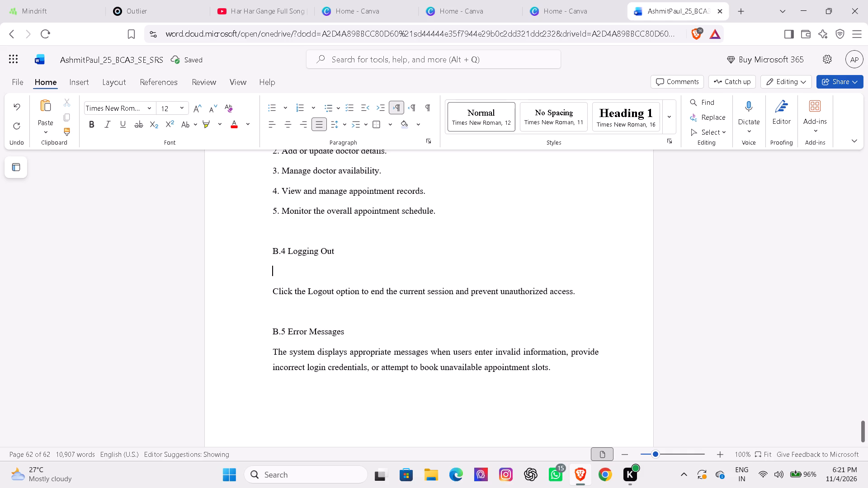
key(BackSpace)
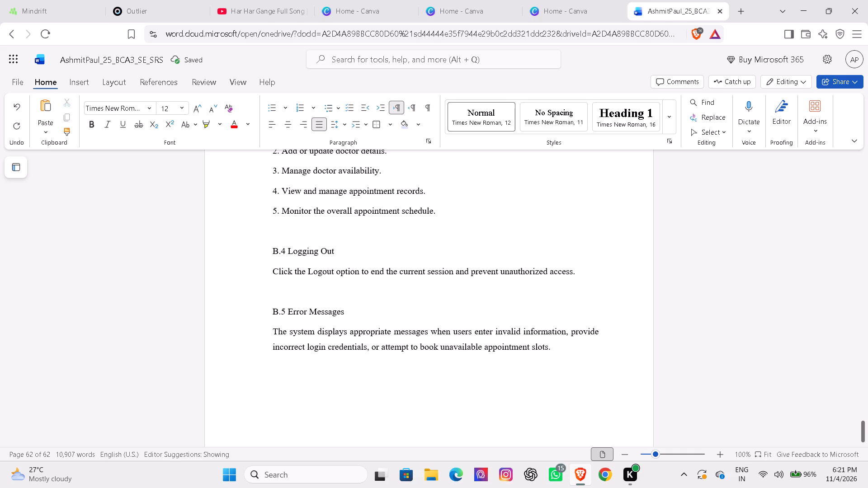
Remove the blank line between "The administrator can:" and the numbered list under B.3 Administrator.
key(Up)
key(Up)
key(Up)
key(Up)
key(Up)
key(Up)
key(Up)
key(Up)
key(Up)
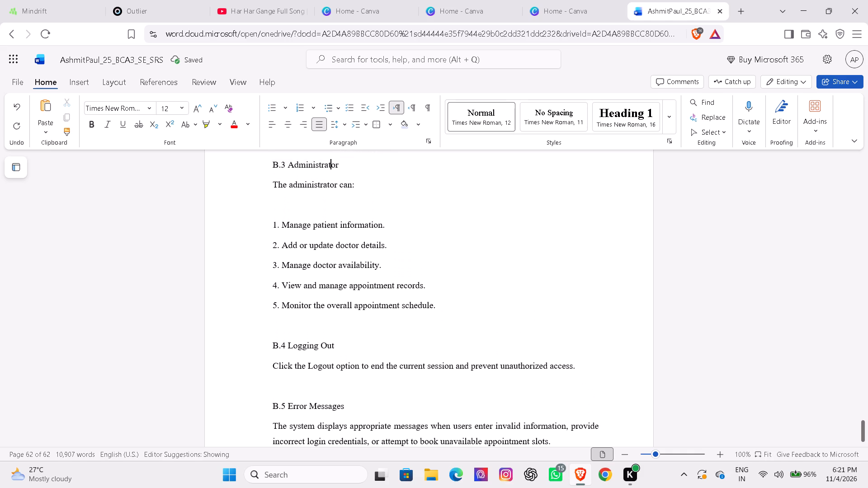
key(Up)
click(278, 240)
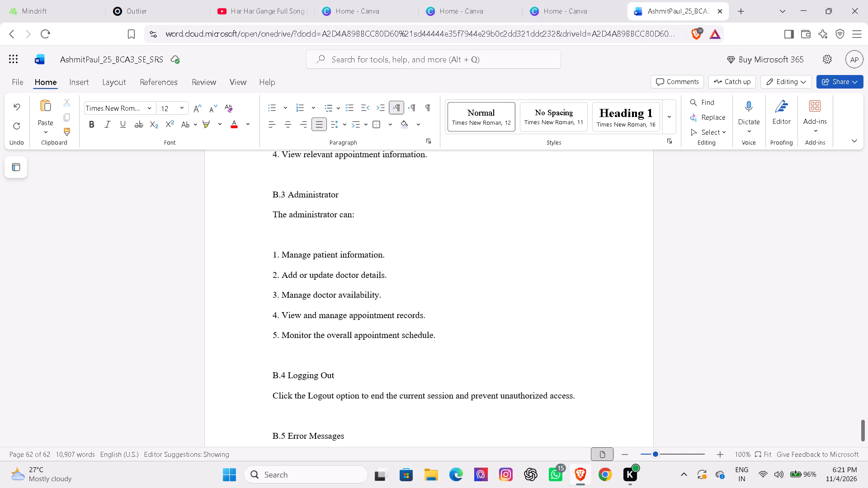
key(BackSpace)
key(BackSpace)
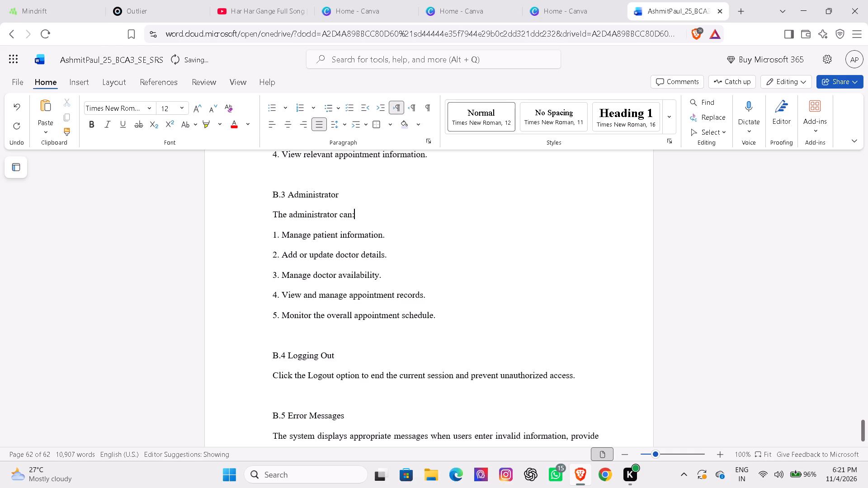
Check the headings and spacing going back from B.3 Administrator through Appendix B to the requirements lists in Appendix A.
key(Up)
key(Up)
key(Up)
key(Up)
key(Up)
key(Up)
key(Up)
key(Up)
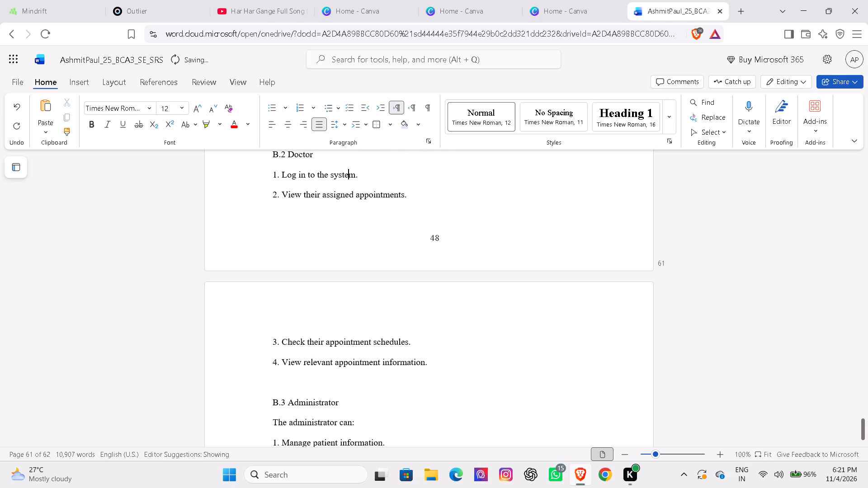
key(Up)
key(Up)
key(Up)
key(Up)
key(Up)
key(Up)
key(Up)
key(Up)
key(Up)
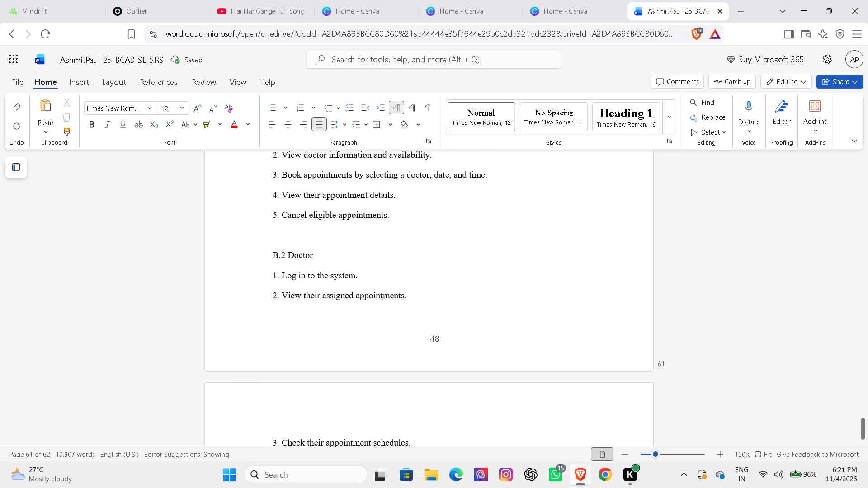
key(Up)
key(Up)
key(Up)
key(Up)
key(Up)
key(Up)
key(Up)
key(Up)
key(Up)
key(Up)
key(Up)
key(Up)
key(Up)
key(Up)
key(Up)
key(Up)
key(Up)
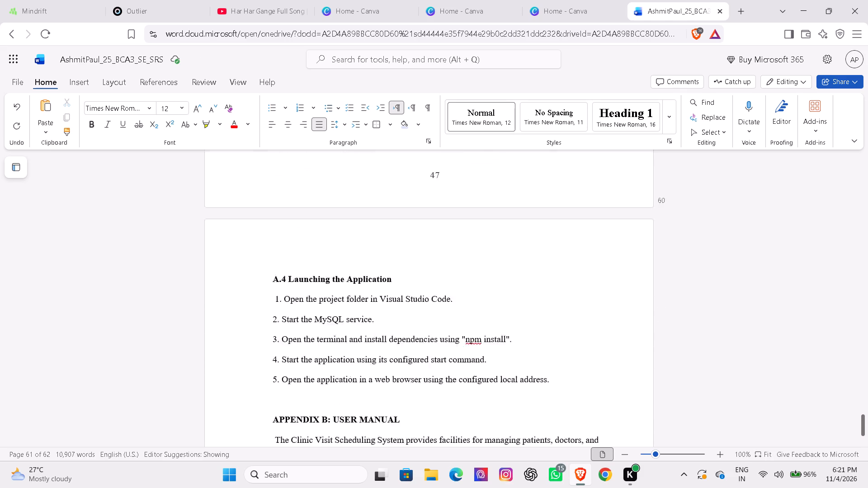
key(Up)
key(Up)
key(Up)
key(Up)
key(Up)
key(Up)
key(Up)
key(Up)
key(Up)
key(Up)
key(Up)
key(Up)
key(Up)
key(Up)
key(Up)
key(Up)
key(Up)
key(Up)
key(Up)
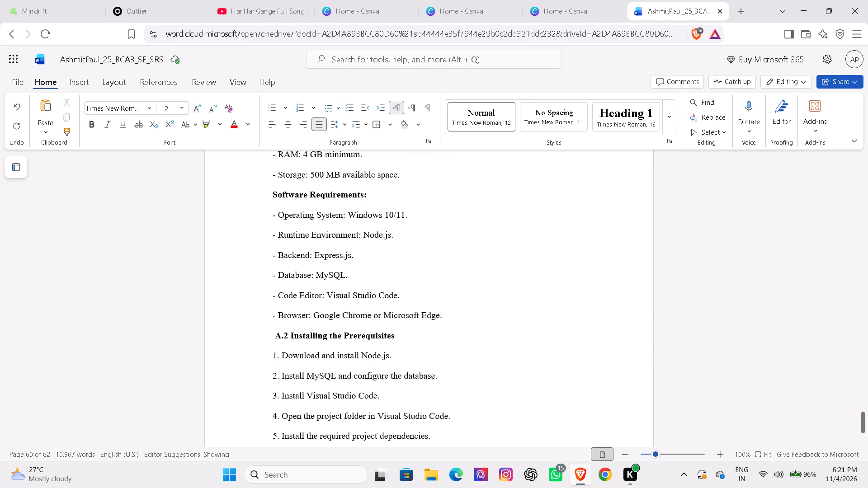
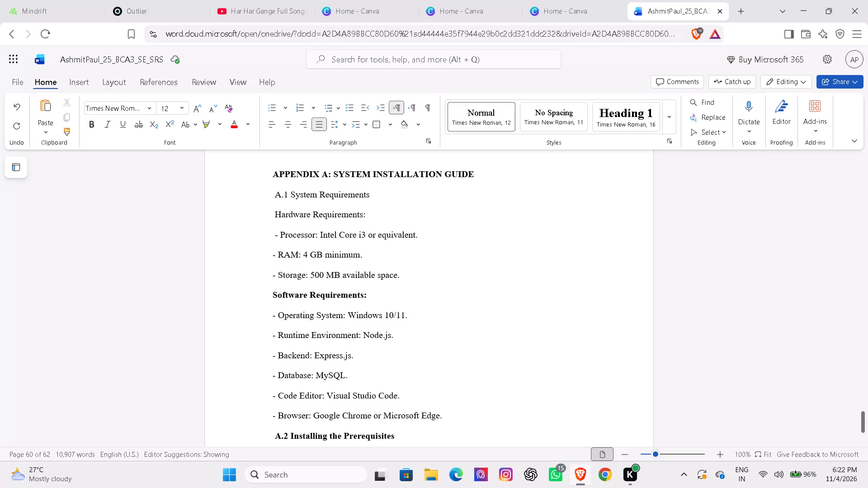
Review the pages going back from the Appendix A heading through the references and the numbered list of future enhancements.
key(Up)
key(Up)
key(Up)
key(Up)
key(Up)
key(Up)
key(Up)
key(Up)
key(Up)
key(Up)
key(Up)
key(Up)
key(Up)
key(Up)
key(Up)
key(Up)
key(Up)
key(Up)
key(Up)
key(Up)
key(Up)
key(Up)
key(Up)
key(Up)
key(Up)
key(Up)
key(Up)
key(Up)
key(Up)
key(Up)
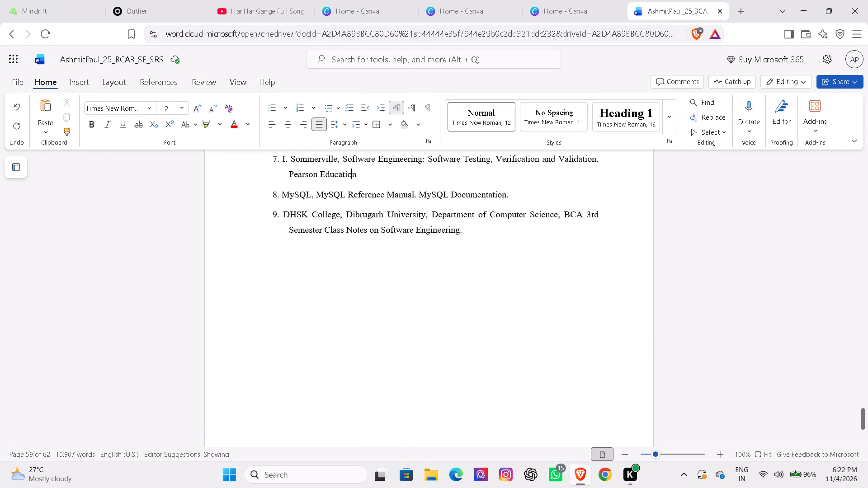
key(Up)
key(Up)
key(Up)
key(Up)
key(Up)
key(Up)
key(Up)
key(Up)
key(Up)
key(Up)
key(Up)
key(Up)
key(Up)
key(Up)
key(Up)
key(Up)
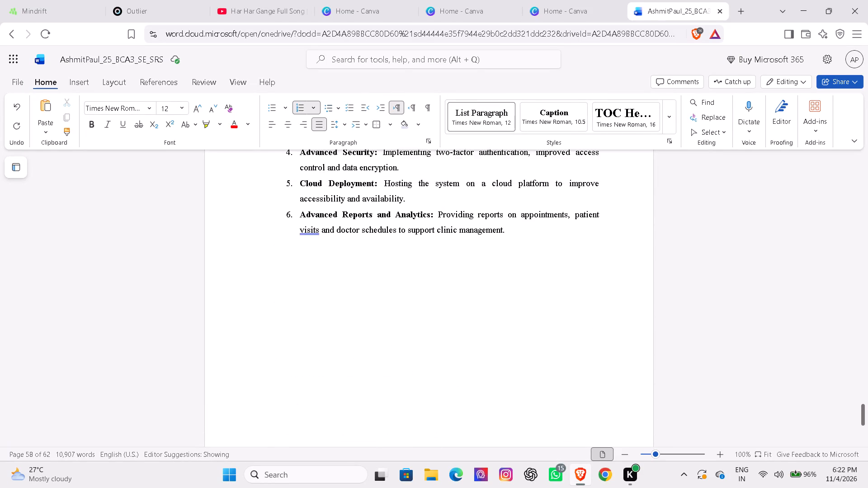
key(Up)
key(Up)
key(Up)
key(Up)
key(Up)
key(Up)
key(Up)
key(Up)
key(Up)
key(Up)
key(Up)
key(Up)
key(Up)
key(Up)
key(Up)
key(Up)
key(Up)
key(Up)
key(Up)
key(Up)
key(Up)
key(Up)
key(Up)
key(Up)
key(Up)
key(Up)
key(Up)
key(Up)
key(Up)
key(Up)
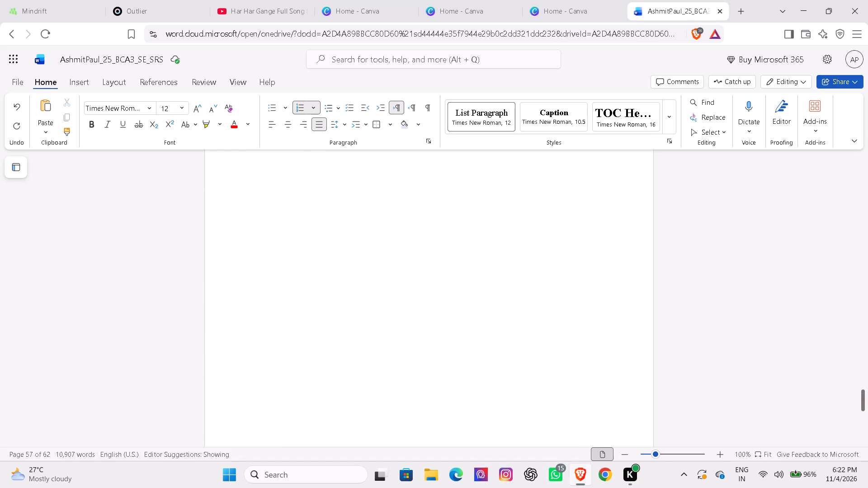
Review the pages going back from the end of the testing chapter through System and Integration Testing to the V(G) calculation.
key(Up)
key(Up)
key(Up)
key(Up)
key(Up)
key(Up)
key(Up)
key(Up)
key(Up)
key(Up)
key(Up)
key(Up)
key(Up)
key(Up)
key(Up)
key(Up)
key(Up)
key(Up)
key(Up)
key(Up)
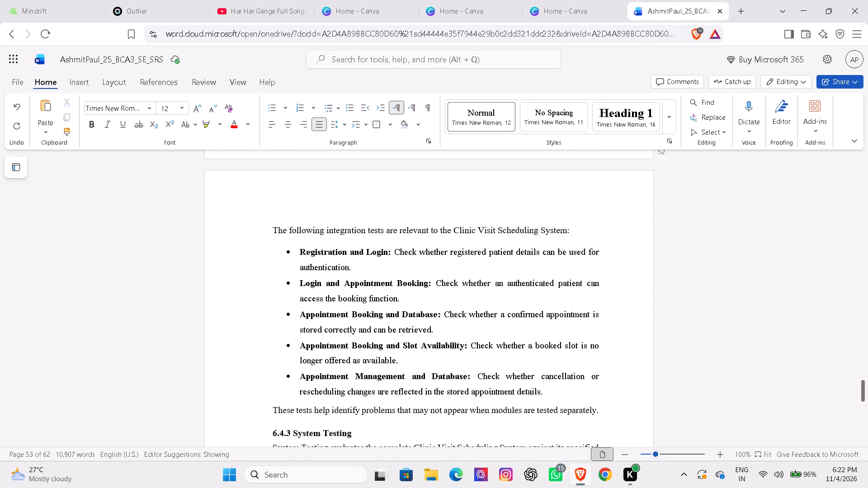
key(Up)
key(Up)
key(Up)
key(Up)
key(Up)
key(Up)
key(Up)
key(Up)
key(Up)
key(Up)
key(Up)
key(Up)
key(Up)
key(Up)
key(Up)
key(Up)
key(Up)
key(Up)
key(Up)
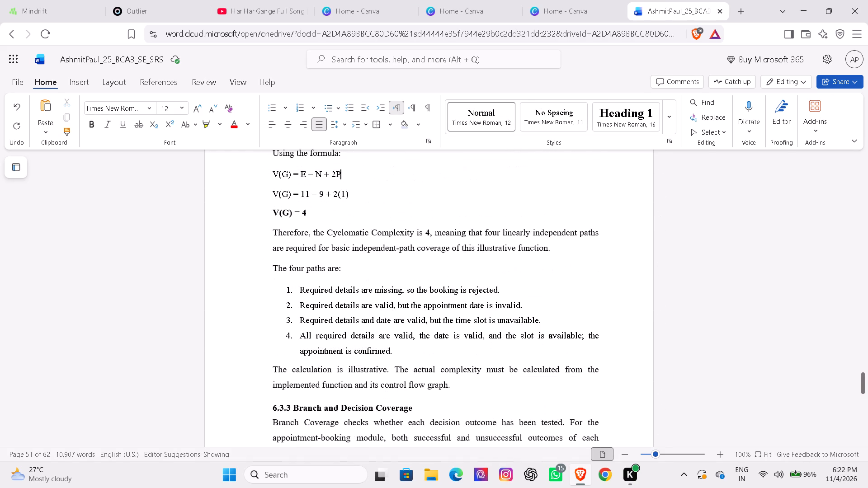
Check the lists, headings and spacing going back from the V(G) calculation to the 6.3 White Box Testing and Cyclomatic Complexity heading.
key(Up)
key(Up)
key(Up)
key(Up)
key(Up)
key(Up)
key(Up)
key(Up)
key(Up)
key(Up)
key(Up)
key(Up)
key(Up)
key(Up)
key(Up)
key(Up)
key(Up)
key(Up)
key(Up)
key(Up)
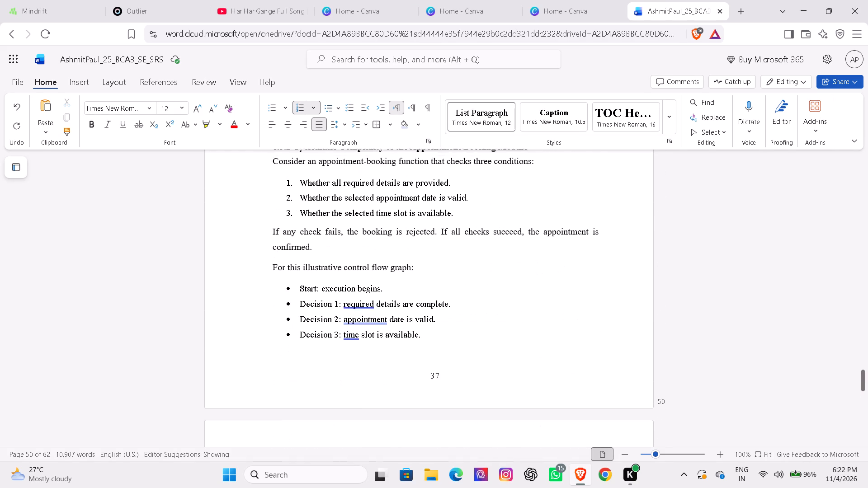
key(Up)
key(Up)
key(Up)
key(Up)
key(Up)
key(Up)
key(Up)
key(Up)
key(Up)
key(Up)
key(Up)
key(Up)
key(Up)
key(Up)
key(Up)
key(Up)
key(Up)
key(Up)
key(Up)
key(Up)
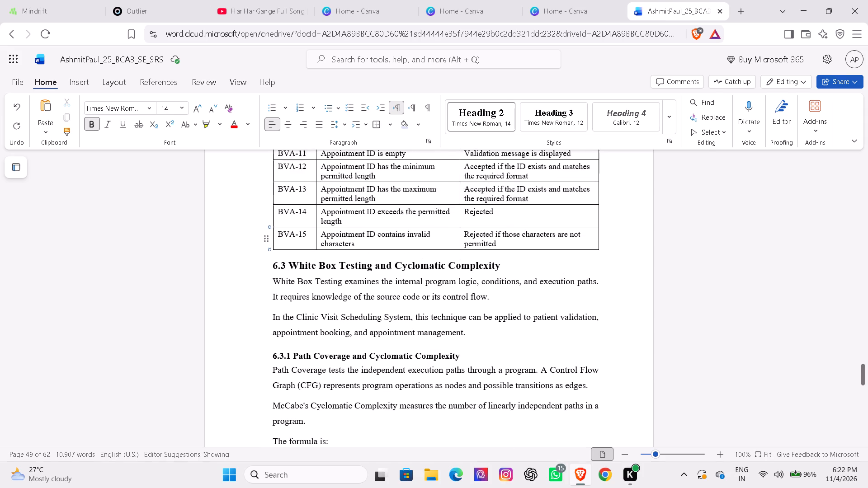
Check the layout of the Boundary Value Analysis test case tables, going back to Table 6.4 for password length.
key(Up)
key(Up)
key(Up)
key(Up)
key(Up)
key(Up)
key(Up)
key(Up)
key(Up)
key(Up)
key(Up)
key(Up)
key(Up)
key(Up)
key(Up)
key(Up)
key(Up)
key(Up)
key(Up)
key(Up)
key(Up)
key(Up)
key(Up)
key(Up)
key(Up)
key(Up)
key(Up)
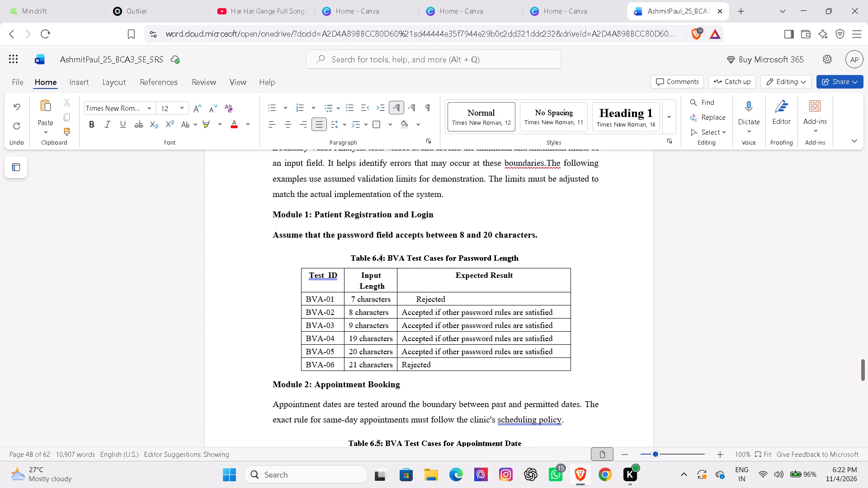
Check the layout of the Equivalence Class Partitioning tables, going back to the 6.2 Black Box Testing Techniques heading.
key(Up)
key(Up)
key(Up)
key(Up)
key(Up)
key(Up)
key(Up)
key(Up)
key(Up)
key(Up)
key(Up)
key(Up)
key(Up)
key(Up)
key(Up)
key(Up)
key(Up)
key(Up)
key(Up)
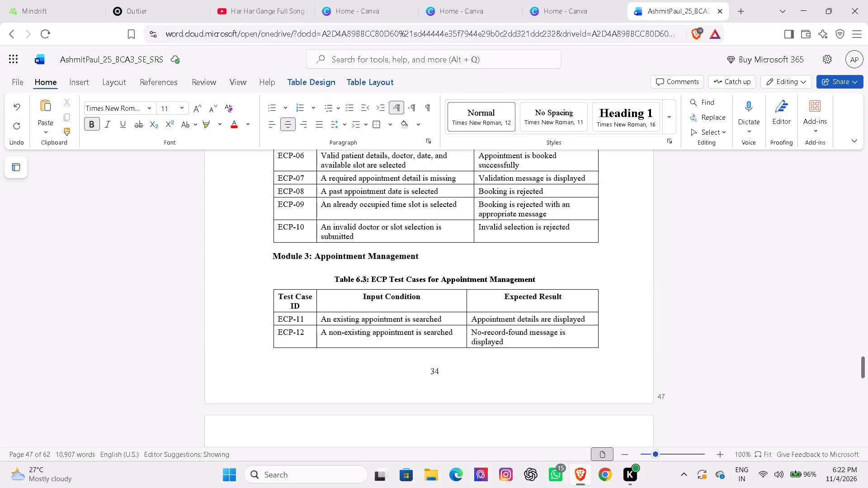
key(Up)
key(Up)
key(Up)
key(Up)
key(Up)
key(Up)
key(Up)
key(Up)
key(Up)
key(Up)
key(Up)
key(Up)
key(Up)
key(Up)
key(Up)
key(Up)
key(Up)
key(Up)
key(Up)
key(Up)
key(Up)
key(Up)
key(Up)
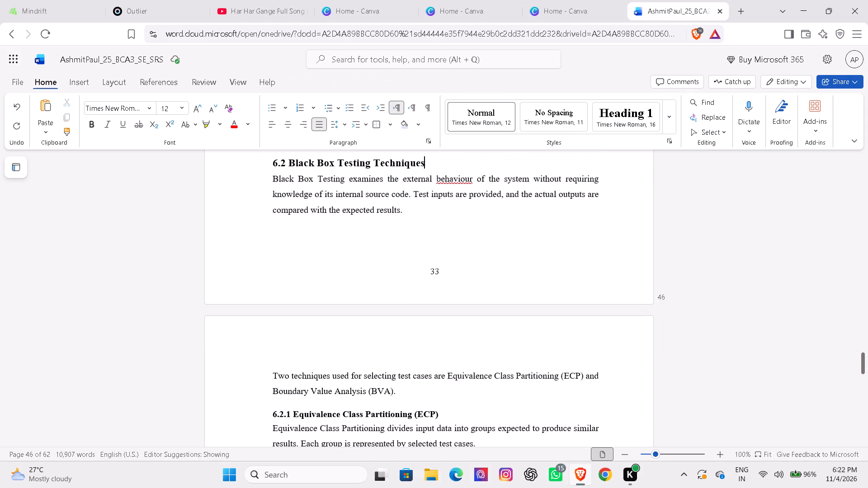
Review the pages going back from the 6.2 Black Box Testing Techniques heading to the end of the project directory tree.
key(Up)
key(Up)
key(Up)
key(Up)
key(Up)
key(Up)
key(Up)
key(Up)
key(Up)
key(Up)
key(Up)
key(Up)
key(Up)
key(Up)
key(Up)
key(Up)
key(Up)
key(Up)
key(Up)
key(Up)
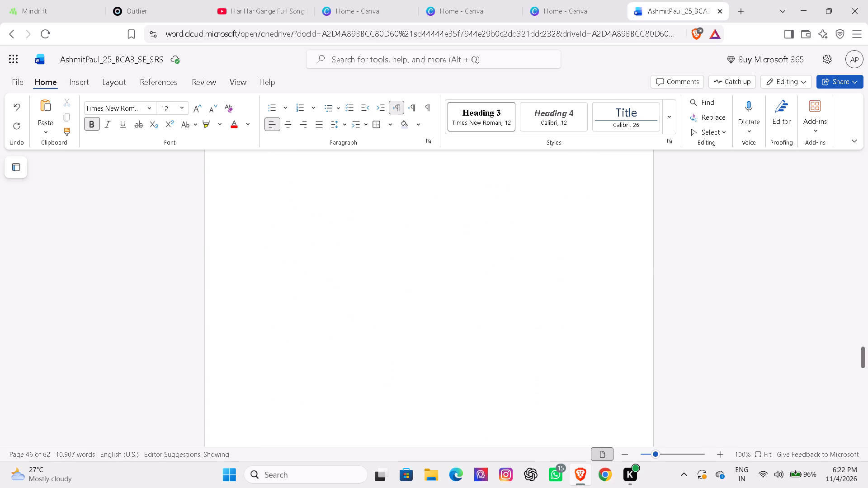
key(Up)
key(Up)
key(Up)
key(Up)
key(Up)
key(Up)
key(Up)
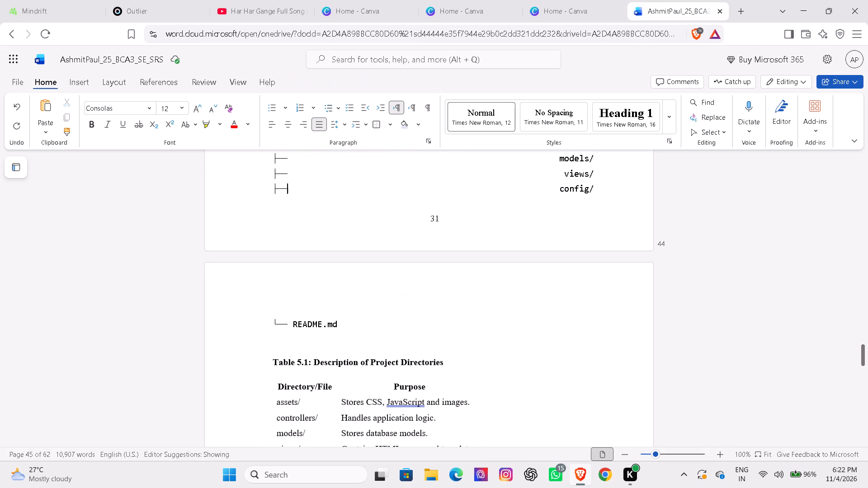
Check the alignment of the project directory tree, going back toward the 5.3 Project Directory Structure heading.
key(Up)
key(Up)
key(Up)
key(Up)
key(Up)
key(Up)
key(Up)
key(Up)
key(Up)
key(Up)
key(Up)
key(Up)
key(Up)
key(Up)
key(Up)
key(Up)
key(Up)
key(Up)
key(Up)
key(Up)
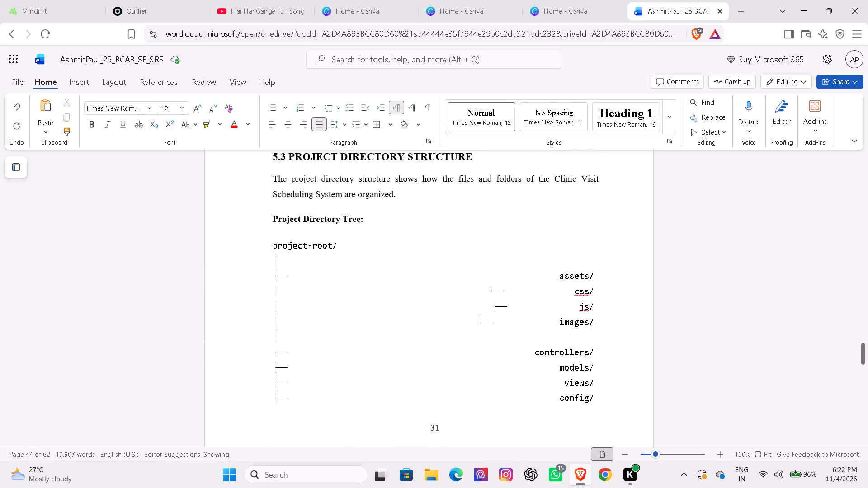
Check the headings and spacing going back from section 5.3 through 5.2.4 Comments and Documentation to 5.2.3 Indentation and Code Formatting.
key(Up)
key(Up)
key(Up)
key(Up)
key(Up)
key(Up)
key(Up)
key(Up)
key(Up)
key(Up)
key(Up)
key(Up)
key(Up)
key(Up)
key(Up)
key(Up)
key(Up)
key(Up)
key(Up)
key(Up)
key(Up)
key(Up)
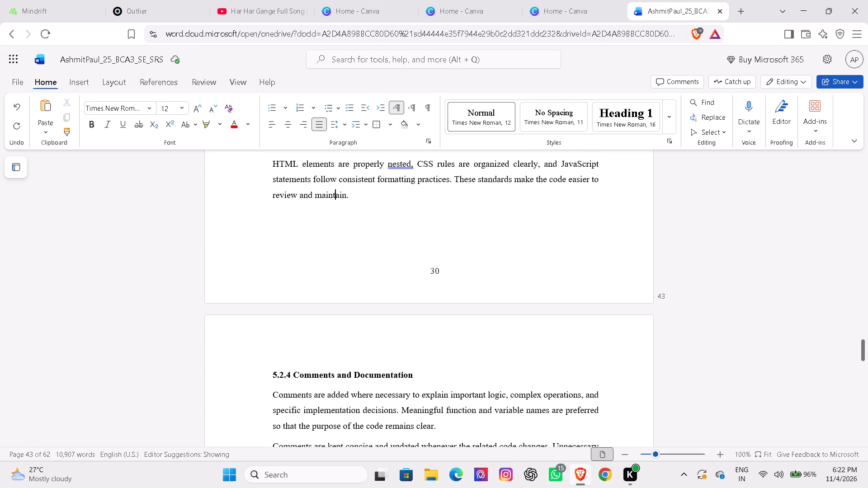
key(Up)
key(Up)
key(Up)
key(Up)
key(Up)
key(Up)
key(Up)
key(Up)
key(Up)
key(Up)
key(Up)
key(Up)
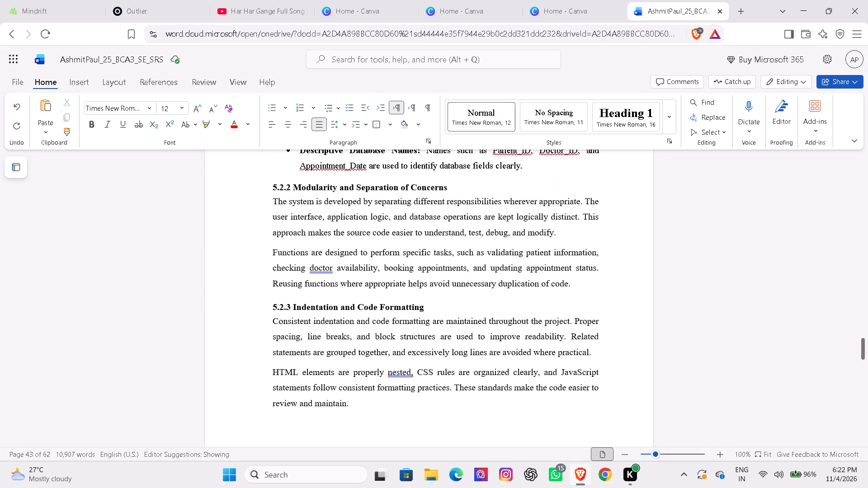
Review the coding standards and naming conventions pages, going back from section 5.2.3 to Development Tools in section 5.1.
key(Up)
key(Up)
key(Up)
key(Up)
key(Up)
key(Up)
key(Up)
key(Up)
key(Up)
key(Up)
key(Up)
key(Up)
key(Up)
key(Up)
key(Up)
key(Up)
key(Up)
key(Up)
key(Up)
key(Up)
key(Up)
key(Up)
key(Up)
key(Up)
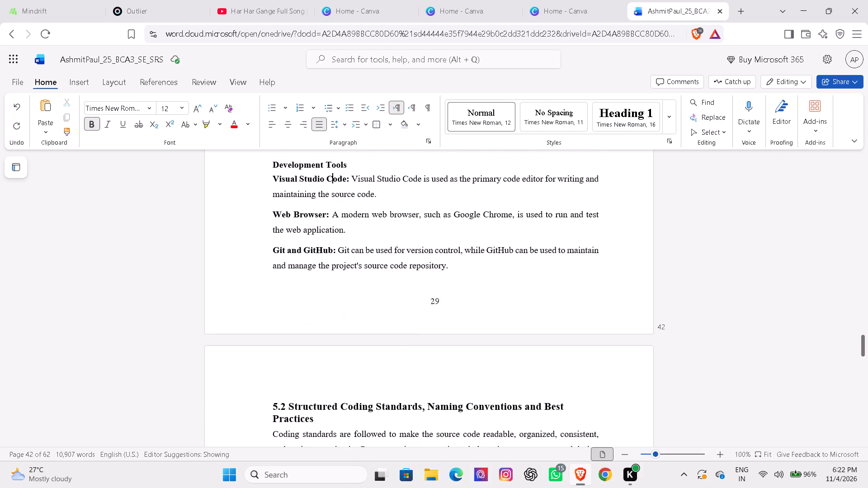
Check the layout of the technology stack section, going back from Development Tools to the 5.1 heading of Chapter 5.
key(Up)
key(Up)
key(Up)
key(Up)
key(Up)
key(Up)
key(Up)
key(Up)
key(Up)
key(Up)
key(Up)
key(Up)
key(Up)
key(Up)
key(Up)
key(Up)
key(Up)
key(Up)
key(Up)
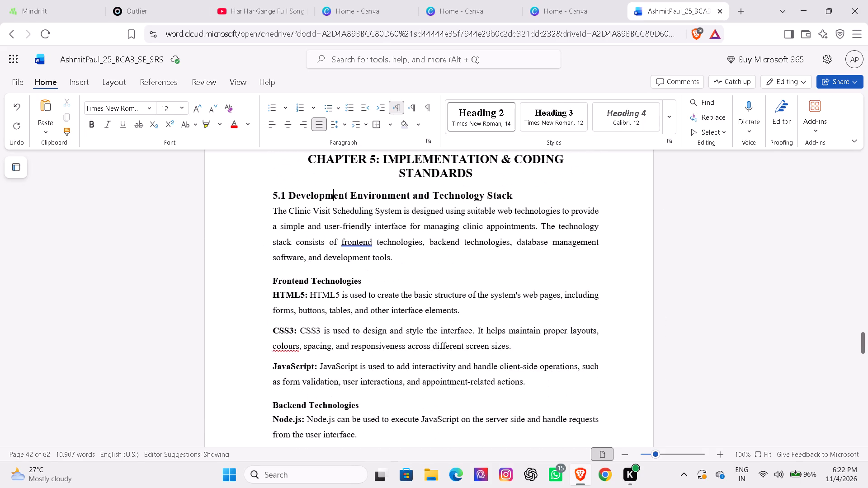
Review the pages before Chapter 5, going back to the (c) Appointment field table and its split across pages.
key(Up)
key(Up)
key(Up)
key(Up)
key(Up)
key(Up)
key(Up)
key(Up)
key(Up)
key(Up)
key(Up)
key(Up)
key(Up)
key(Up)
key(Up)
key(Up)
key(Up)
key(Up)
key(Up)
key(Up)
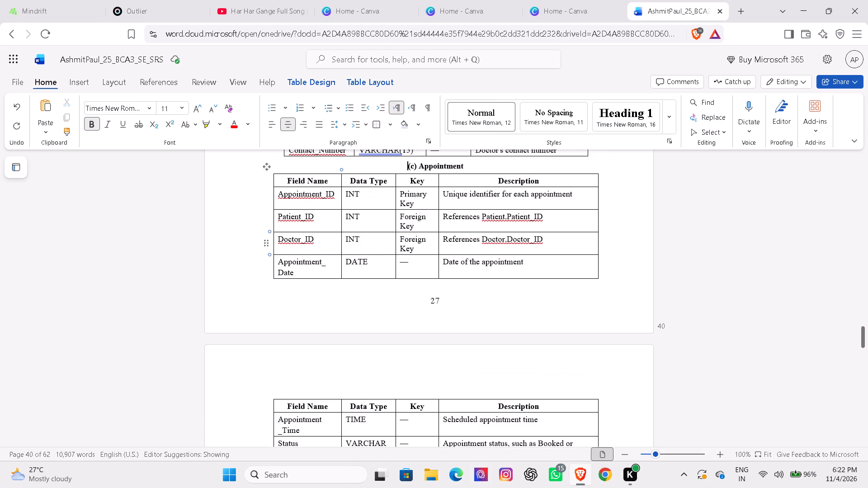
Review the pages before the (c) Appointment field table, going back to the UML sequence diagram for appointment booking, Figure 4.5.
key(Up)
key(Up)
key(Up)
key(Up)
key(Up)
key(Up)
key(Up)
key(Up)
key(Up)
key(Up)
key(Up)
key(Up)
key(Up)
key(Up)
key(Up)
key(Up)
key(Up)
key(Up)
key(Up)
key(Up)
key(Up)
key(Up)
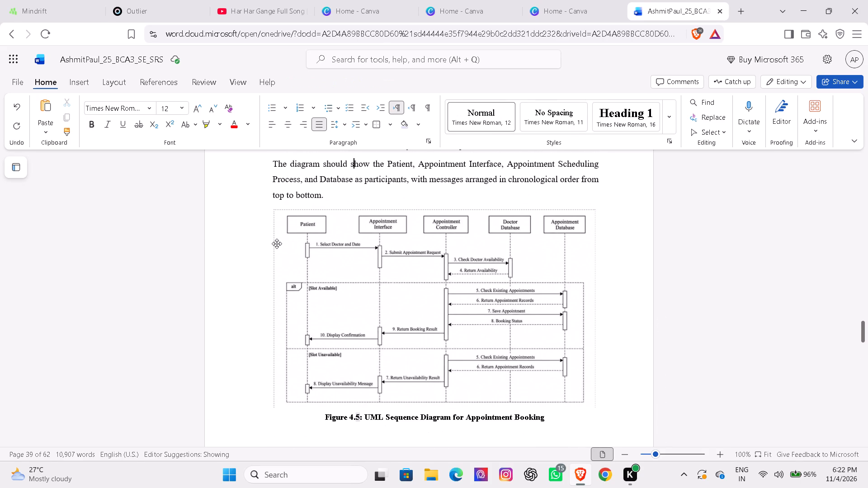
Check the layout going back from the sequence diagram, past the class diagram, to the attribute and method lists above it.
key(Up)
key(Up)
key(Up)
key(Up)
key(Up)
key(Up)
key(Up)
key(Up)
key(Up)
key(Up)
key(Up)
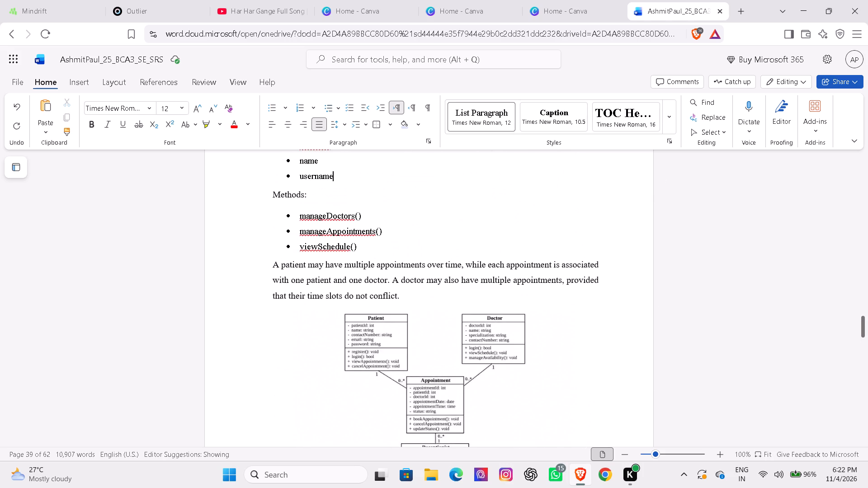
Review the class descriptions in section 4.2, going back through the Appointment and Doctor classes to the Patient Class.
key(Up)
key(Up)
key(Up)
key(Up)
key(Up)
key(Up)
key(Up)
key(Up)
key(Up)
key(Up)
key(Up)
key(Up)
key(Up)
key(Up)
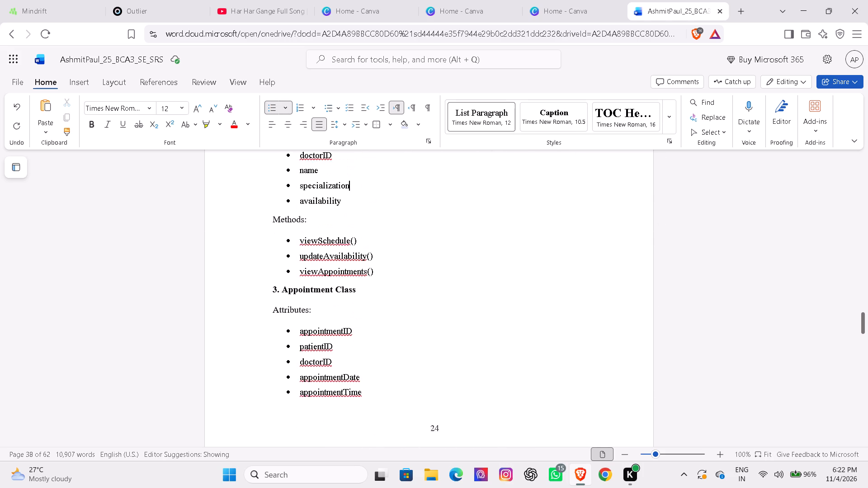
key(Up)
key(Up)
key(Up)
key(Up)
key(Up)
key(Up)
key(Up)
key(Up)
key(Up)
key(Up)
key(Up)
key(Up)
key(Up)
key(Up)
key(Up)
key(Up)
key(Up)
key(Up)
key(Up)
key(Up)
key(Up)
key(Up)
key(Up)
key(Up)
key(Up)
key(Up)
key(Up)
key(Up)
key(Up)
key(Up)
key(Up)
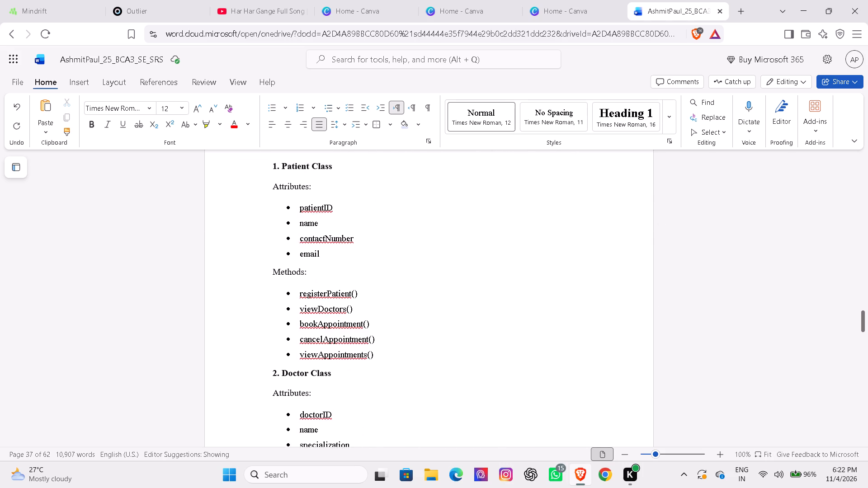
Check the start of section 4.2 Object-Oriented Design and the page break after the table ending with Appointment_Record.
key(Up)
key(Up)
key(Up)
key(Up)
key(Up)
key(Up)
key(Up)
key(Up)
key(Up)
key(Up)
key(Up)
key(Up)
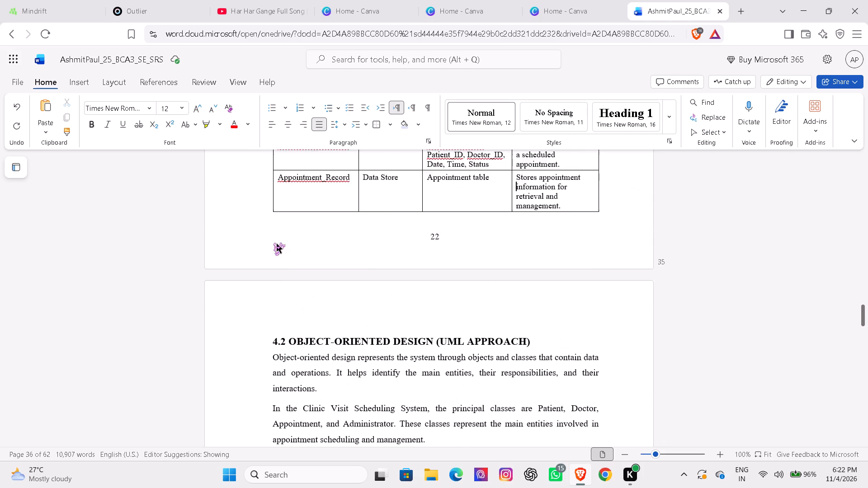
Review the data table and data flow diagram pages, going back from the Appointment_Record row to the description of the main data stores.
key(Up)
key(Up)
key(Up)
key(Up)
key(Up)
key(Up)
key(Up)
key(Up)
key(Up)
key(Up)
key(Up)
key(Up)
key(Up)
key(Up)
key(Up)
key(Up)
key(Up)
key(Up)
key(Up)
key(Up)
key(Up)
key(Up)
key(Up)
key(Up)
key(Up)
key(Up)
key(Up)
key(Up)
key(Up)
key(Up)
key(Up)
key(Up)
key(Up)
key(Up)
key(Up)
key(Up)
key(Up)
key(Up)
key(Up)
key(Up)
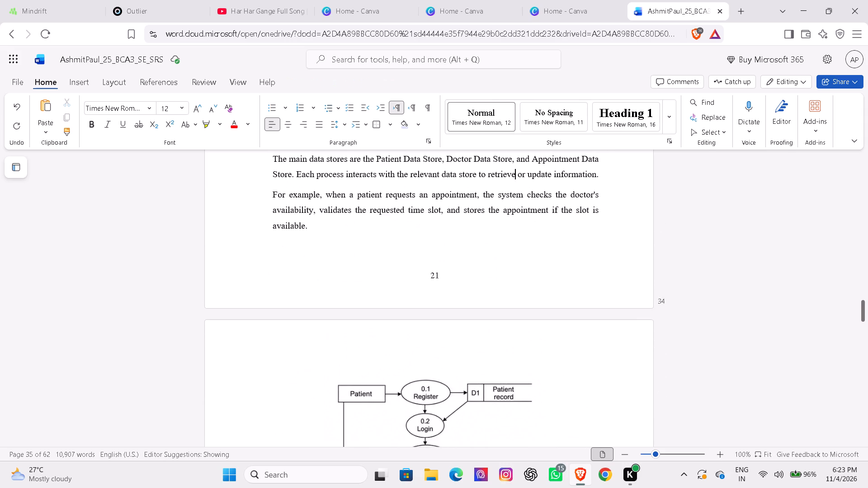
Review the start of Chapter 4: Software Design, going back from the main data stores description through the external entity list to the chapter heading.
key(Up)
key(Up)
key(Up)
key(Up)
key(Up)
key(Up)
key(Up)
key(Up)
key(Up)
key(Up)
key(Up)
key(Up)
key(Up)
key(Up)
key(Up)
key(Up)
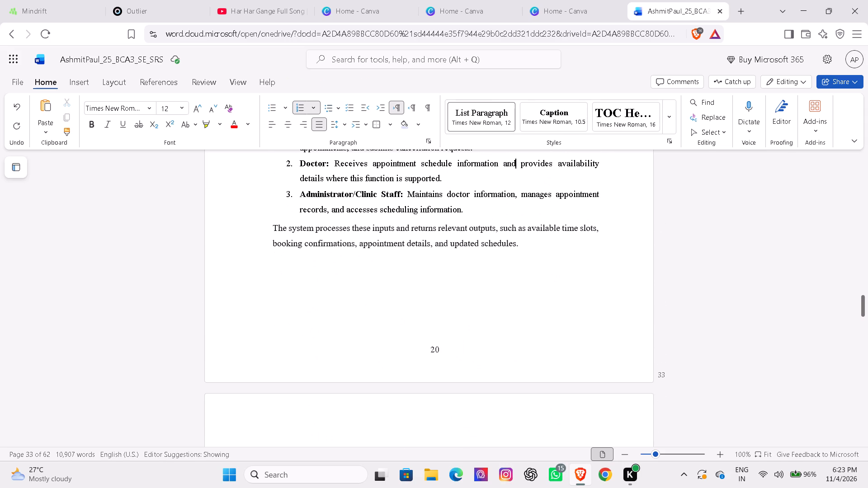
key(Up)
key(Up)
key(Up)
key(Up)
key(Up)
key(Up)
key(Up)
key(Up)
key(Up)
key(Up)
key(Up)
key(Up)
key(Up)
key(Up)
key(Up)
key(Up)
key(Up)
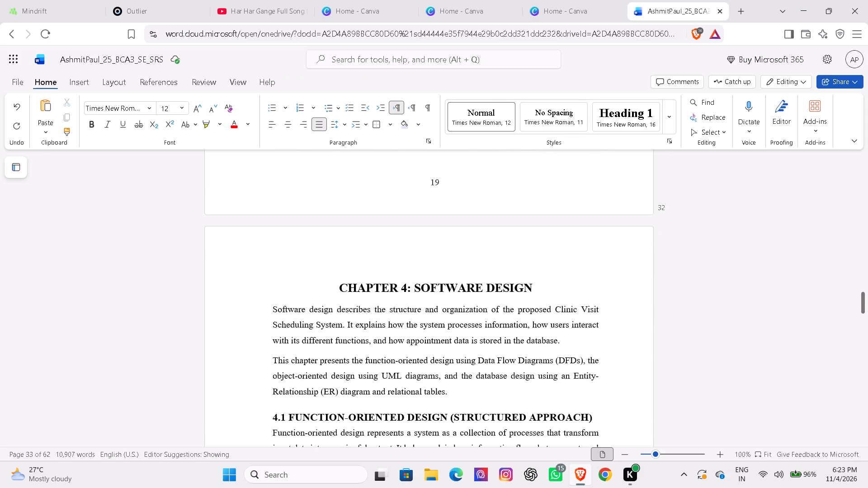
Check the page layout from the Chapter 4 heading back to section 3.4.3 Reliability and Data Integrity.
key(Up)
key(Up)
key(Up)
key(Up)
key(Up)
key(Up)
key(Up)
key(Up)
key(Up)
key(Up)
key(Up)
key(Up)
key(Up)
key(Up)
key(Up)
key(Up)
key(Up)
key(Up)
key(Up)
key(Up)
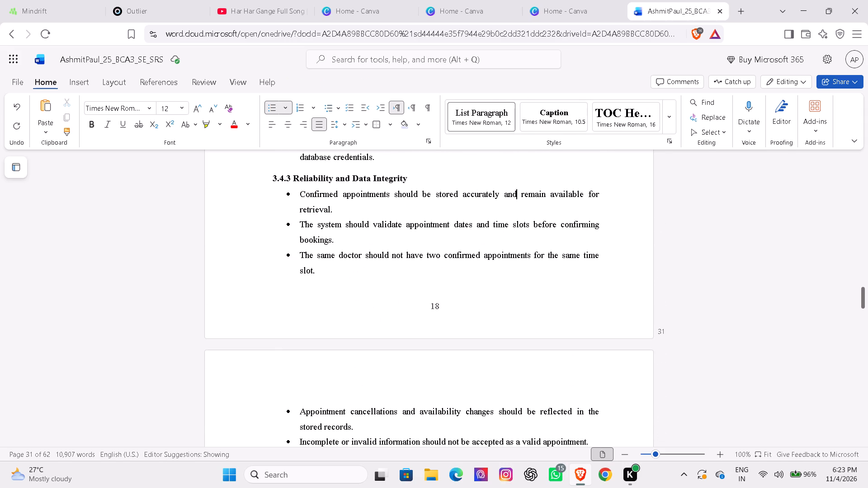
Review the non-functional requirements, going back through 3.4.2 Security Requirements to 3.4.1 Performance Requirements.
key(Up)
key(Up)
key(Up)
key(Up)
key(Up)
key(Up)
key(Up)
key(Up)
key(Up)
key(Up)
key(Up)
key(Up)
key(Up)
key(Up)
key(Up)
key(Up)
key(Up)
key(Up)
key(Up)
key(Up)
key(Up)
key(Up)
key(Up)
key(Up)
key(Up)
key(Up)
key(Up)
key(Up)
key(Up)
key(Up)
key(Up)
key(Up)
key(Up)
key(Up)
key(Up)
key(Up)
key(Up)
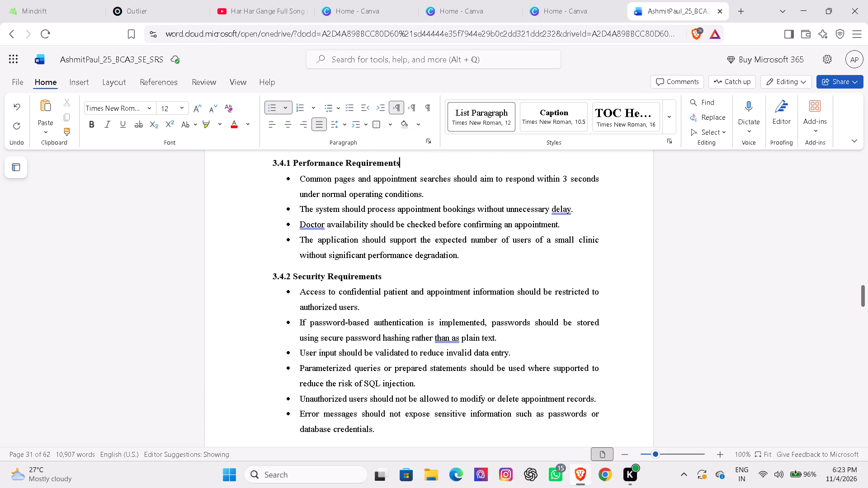
Review the functional requirements pages, going back to FR-02: Patient Information Management and FR-01: User Authentication.
key(Up)
key(Up)
key(Up)
key(Up)
key(Up)
key(Up)
key(Up)
key(Up)
key(Up)
key(Up)
key(Up)
key(Up)
key(Up)
key(Up)
key(Up)
key(Up)
key(Up)
key(Up)
key(Up)
key(Up)
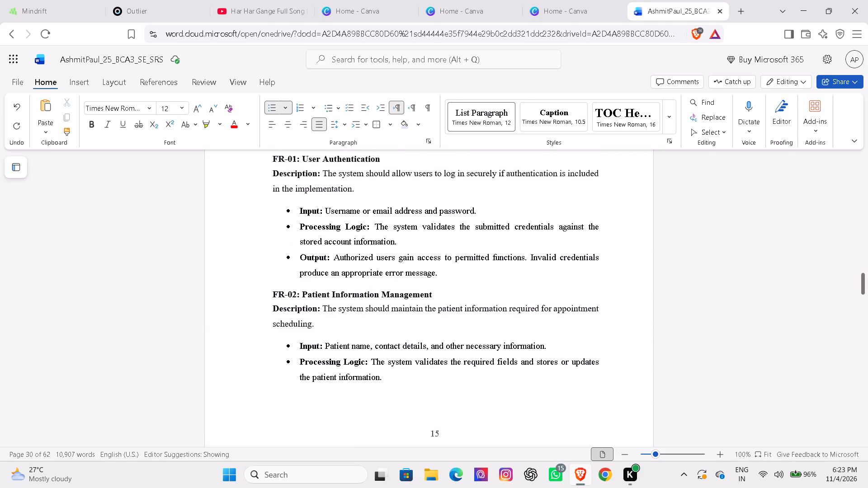
Check the software and hardware requirements in section 3.2, going back past Table 3.1 to section 3.1.3 Operating Environment and Design Constraints.
key(Up)
key(Up)
key(Up)
key(Up)
key(Up)
key(Up)
key(Up)
key(Up)
key(Up)
key(Up)
key(Up)
key(Up)
key(Up)
key(Up)
key(Up)
key(Up)
key(Up)
key(Up)
key(Up)
key(Up)
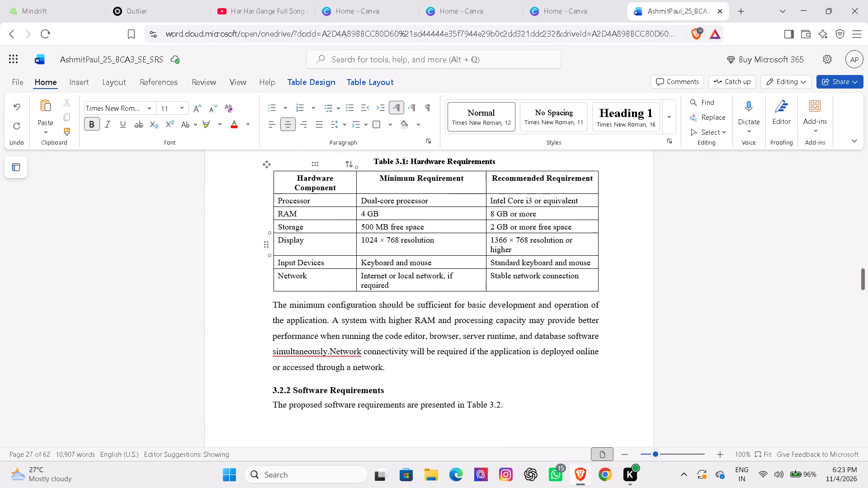
key(Up)
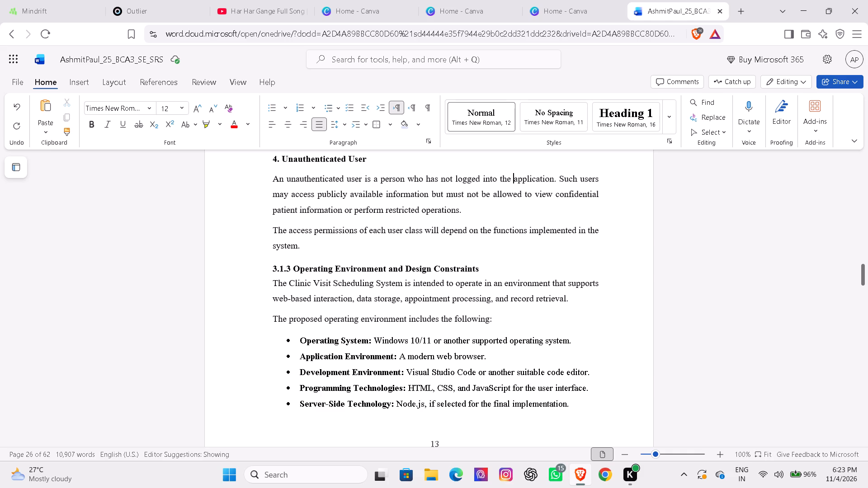
Review section 3.1, going back from the Unauthenticated User class through 3.1.1 Product Perspective to the Chapter 3 heading.
key(Up)
key(Up)
key(Up)
key(Up)
key(Up)
key(Up)
key(Up)
key(Up)
key(Up)
key(Up)
key(Up)
key(Up)
key(Up)
key(Up)
key(Up)
key(Up)
key(Up)
key(Up)
key(Up)
key(Up)
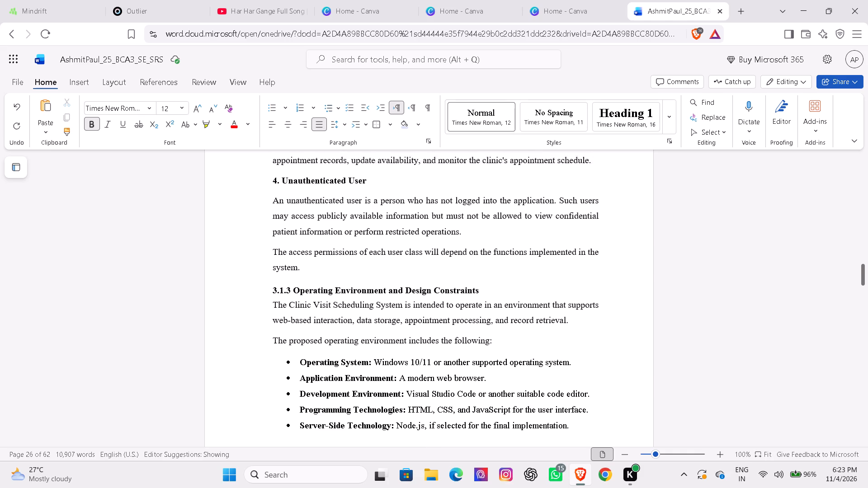
key(Up)
key(Up)
key(Up)
key(Up)
key(Up)
key(Up)
key(Up)
key(Up)
key(Up)
key(Up)
key(Up)
key(Up)
key(Up)
key(Up)
key(Up)
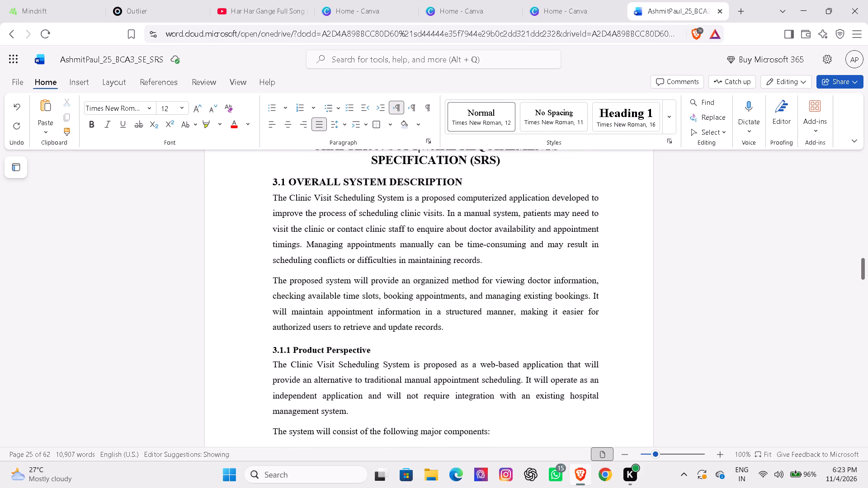
Check the end of Chapter 2, going back to the Gantt chart table above Figure 2.2 and its introductory sentence.
key(Up)
key(Up)
key(Up)
key(Up)
key(Up)
key(Up)
key(Up)
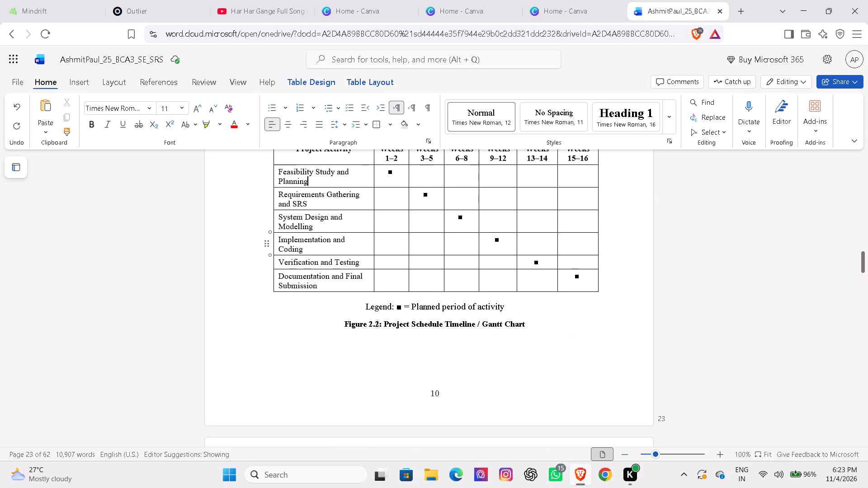
key(Up)
key(Up)
key(Up)
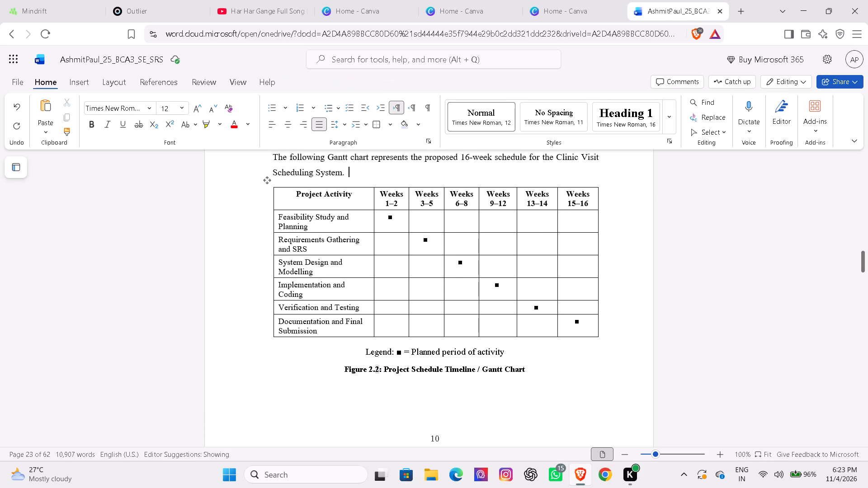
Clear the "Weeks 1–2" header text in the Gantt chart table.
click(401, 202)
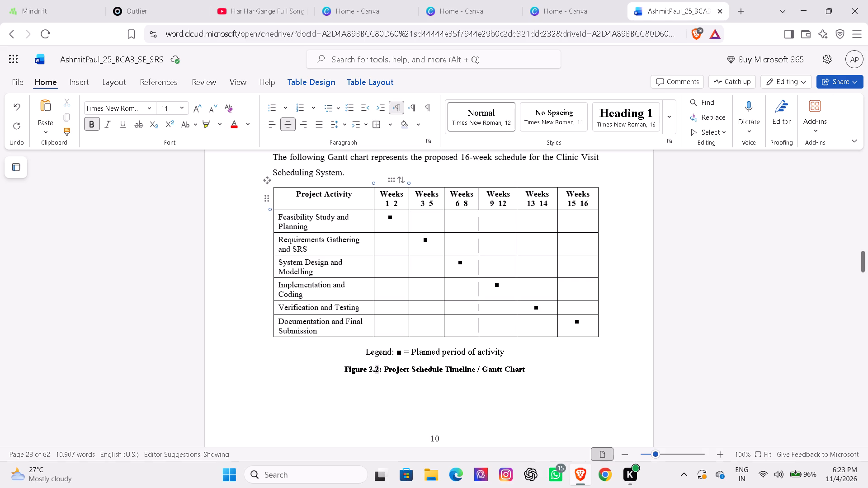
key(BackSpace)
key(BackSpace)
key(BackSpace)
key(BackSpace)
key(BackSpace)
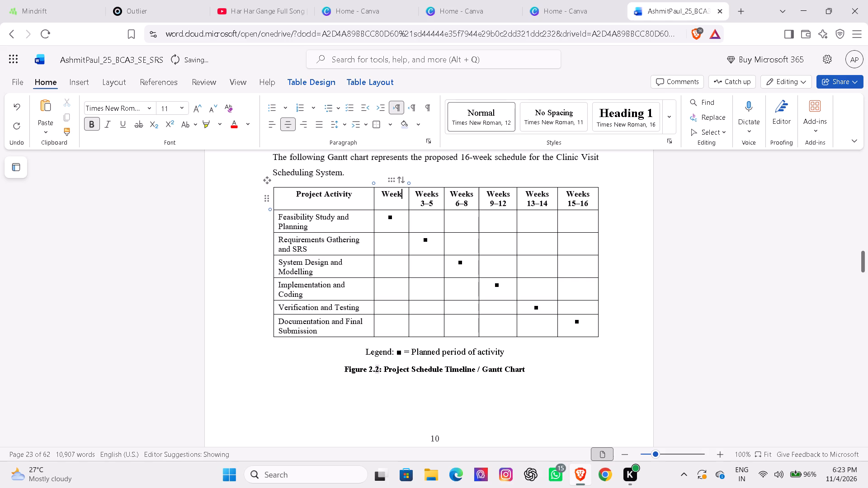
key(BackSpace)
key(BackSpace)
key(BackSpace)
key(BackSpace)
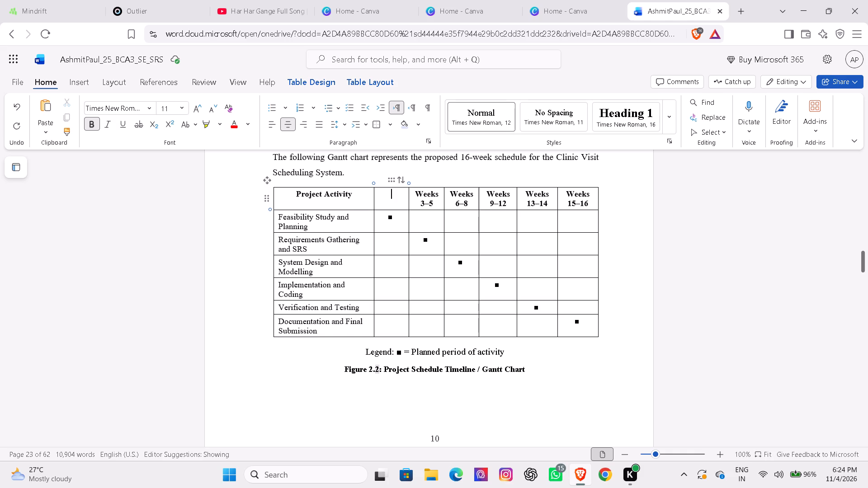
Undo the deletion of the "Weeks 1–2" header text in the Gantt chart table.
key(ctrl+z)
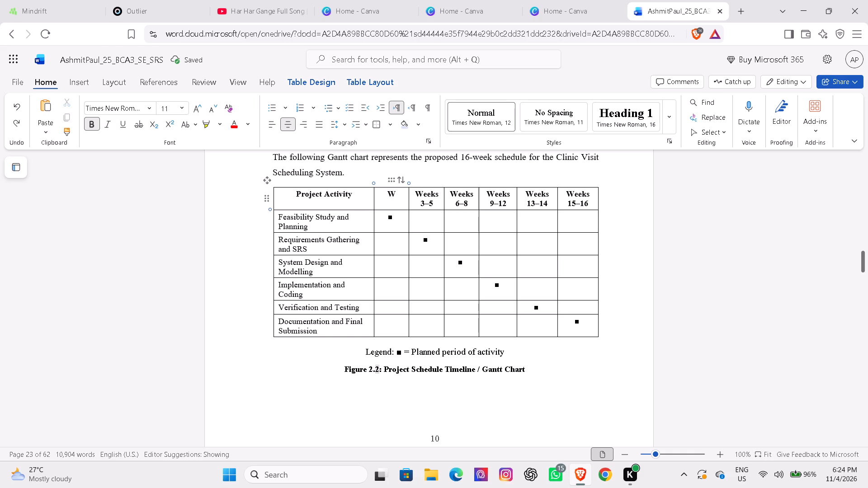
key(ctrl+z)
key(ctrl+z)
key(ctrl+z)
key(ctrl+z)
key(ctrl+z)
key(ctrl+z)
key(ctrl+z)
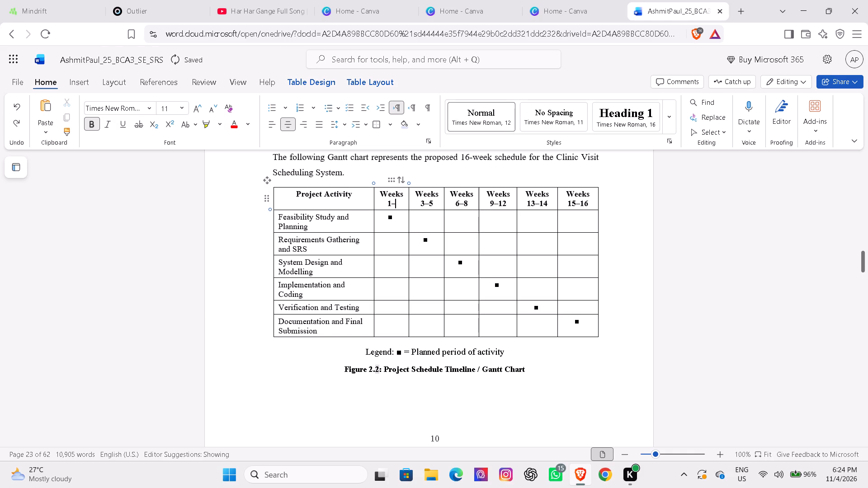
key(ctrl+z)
Add the date range "Aug 12-25" on a new line below "Weeks 1–2" in the Gantt chart header.
key(Return)
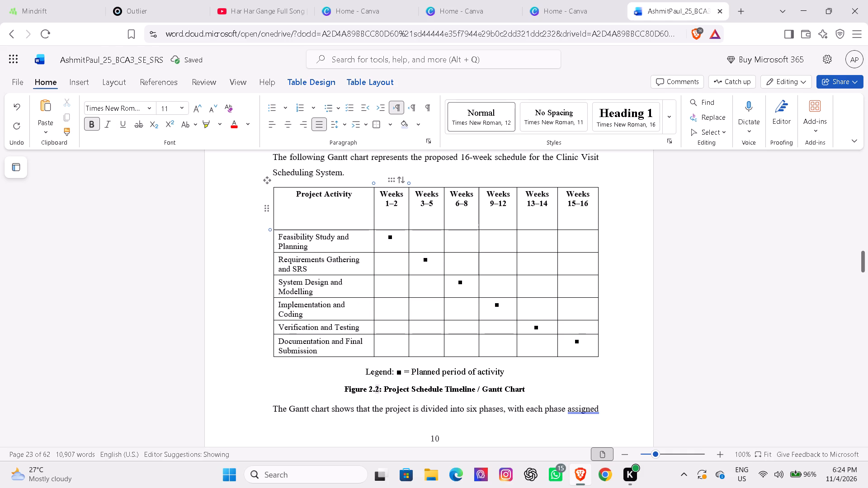
text(au)
key(BackSpace)
key(BackSpace)
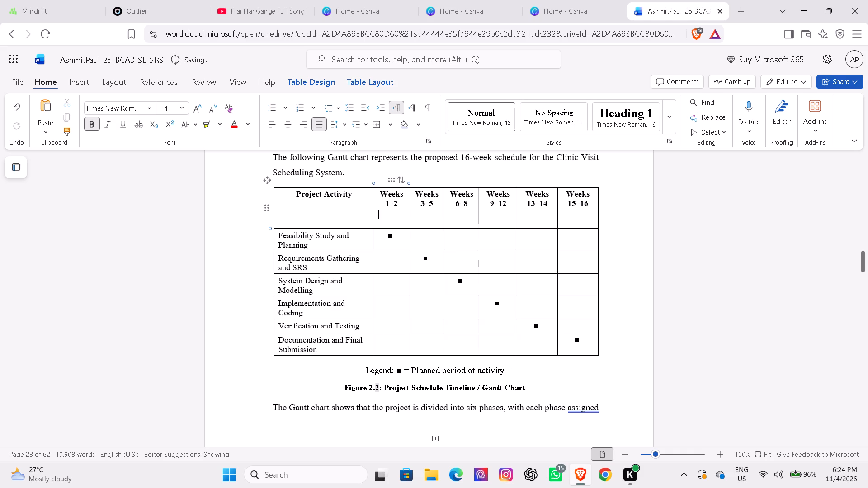
text(Aug)
key(space)
text(12)
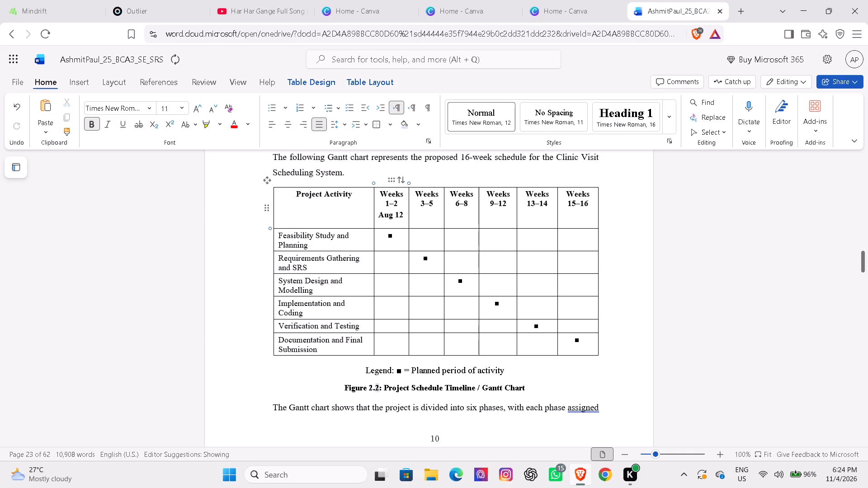
key(minus)
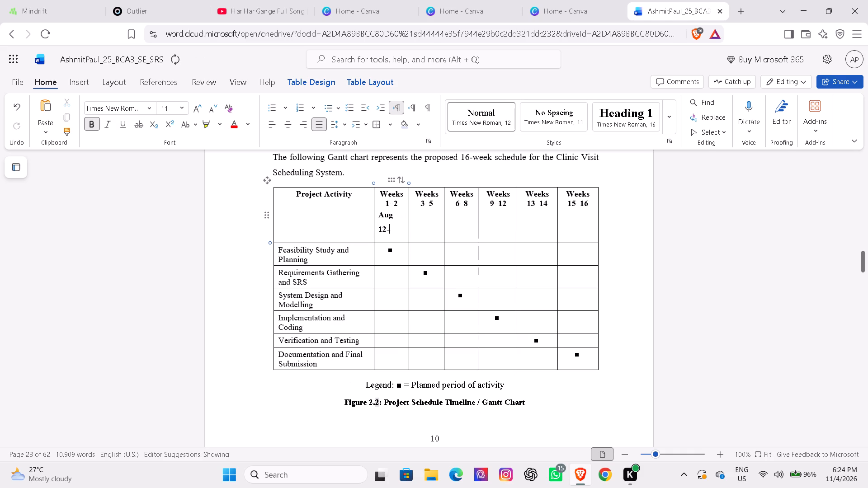
text(25)
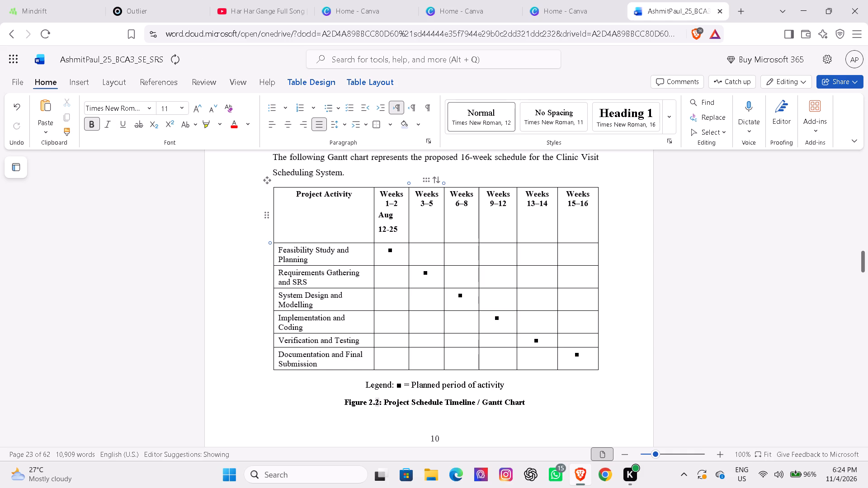
Add the date range "Aug 25-Sep15" on a new line below "Weeks 3–5" in the Gantt chart header.
click(422, 212)
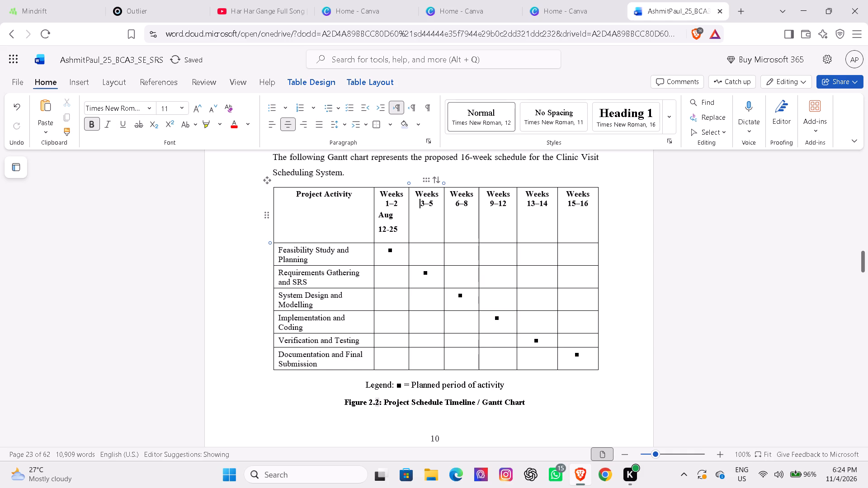
click(440, 201)
click(440, 201)
key(Return)
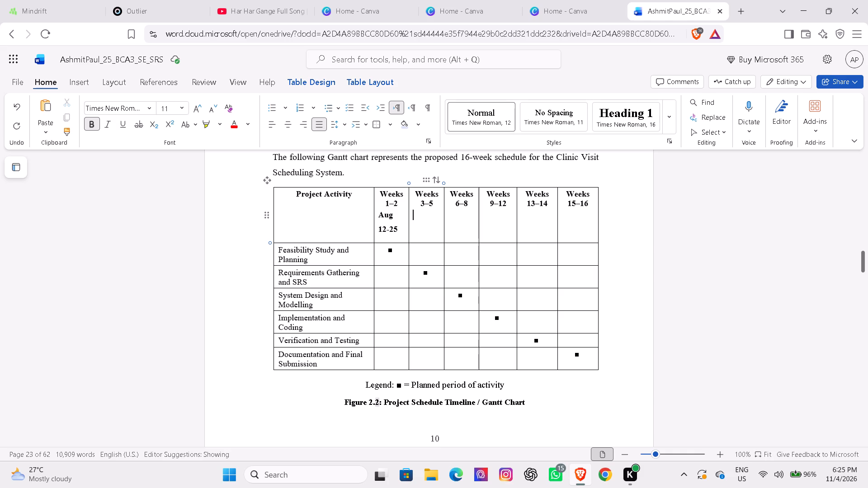
key(shift+a)
text(ug)
key(space)
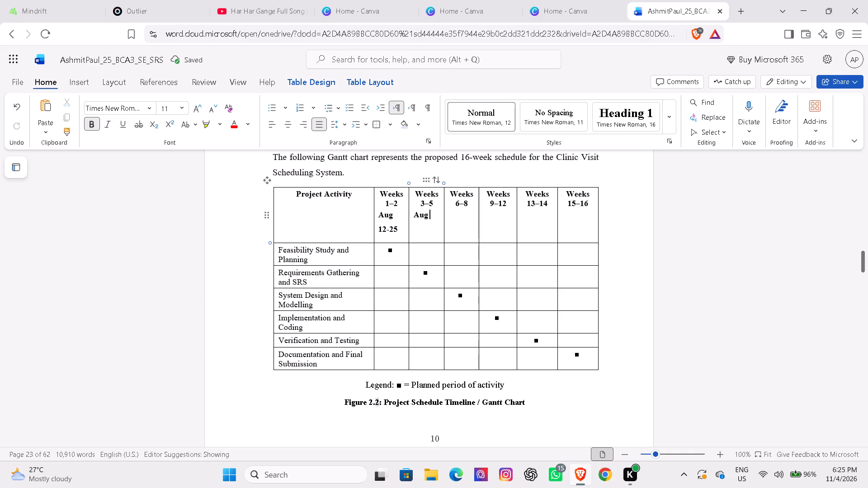
text(25)
key(minus)
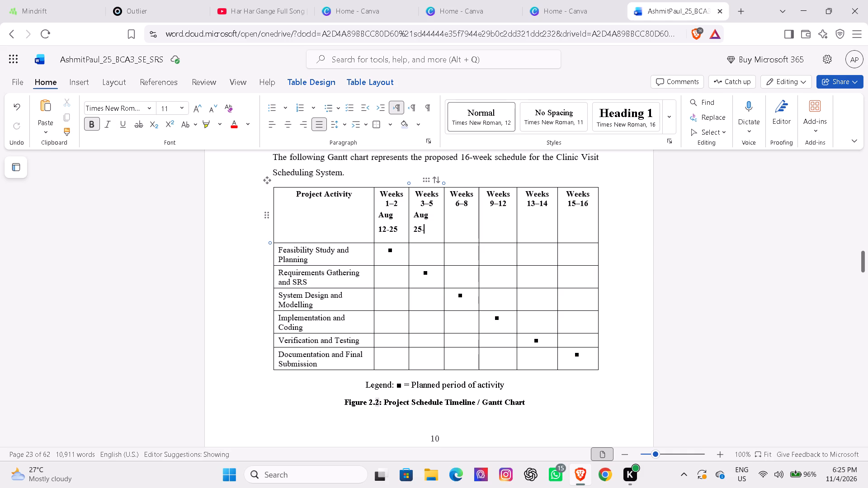
text(se)
key(BackSpace)
key(BackSpace)
text(Se)
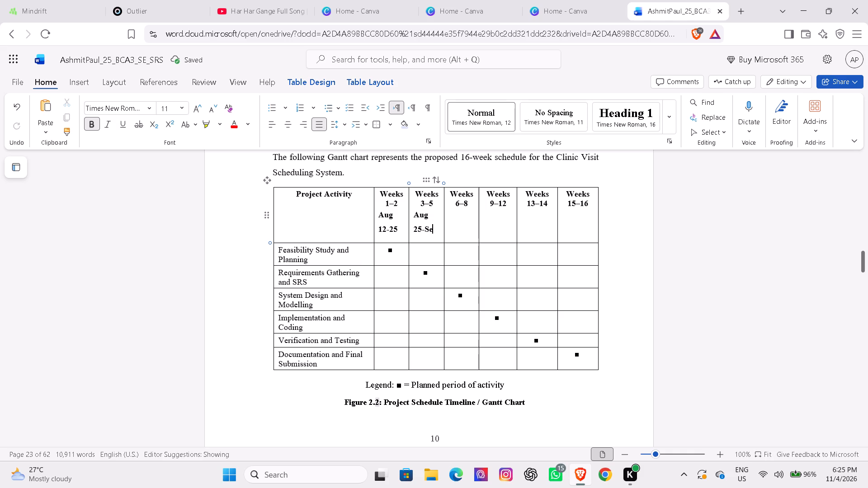
key(p)
key(1)
key(5)
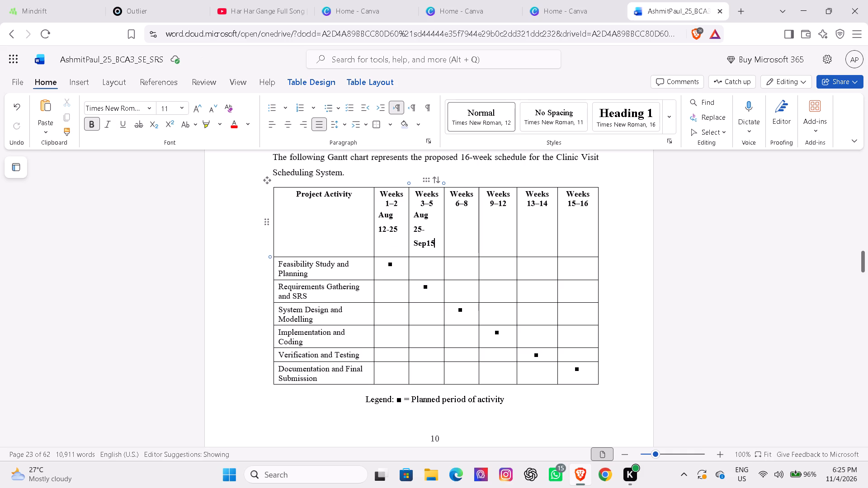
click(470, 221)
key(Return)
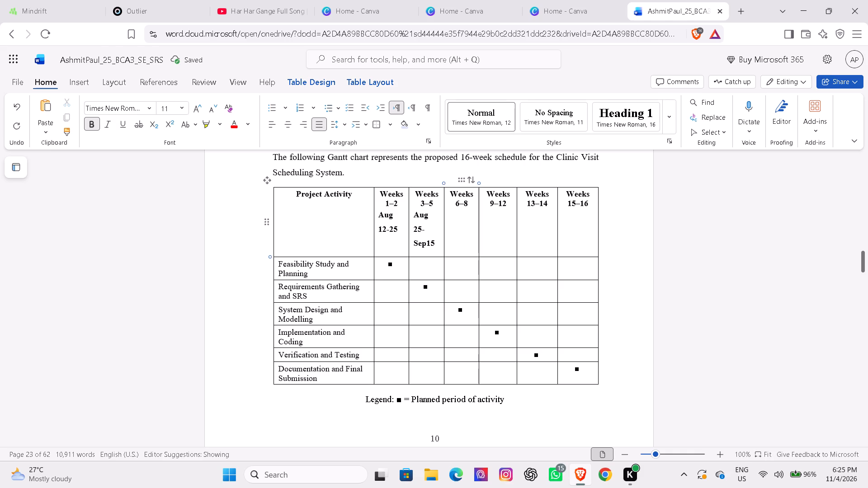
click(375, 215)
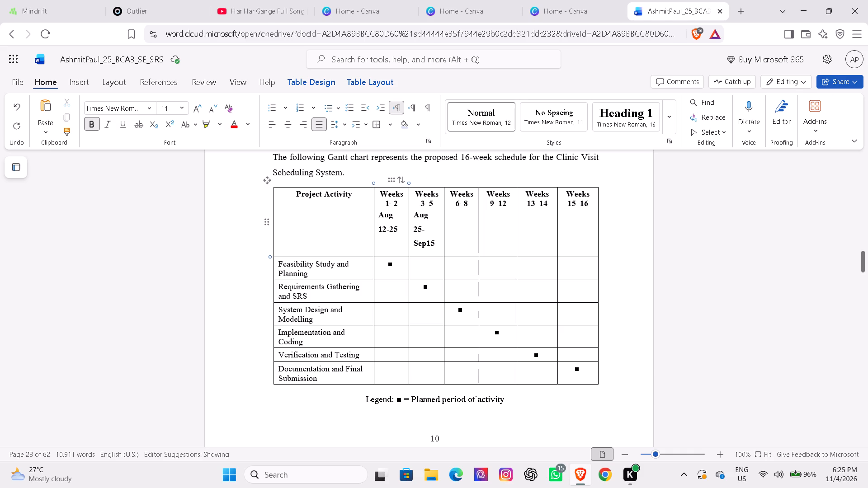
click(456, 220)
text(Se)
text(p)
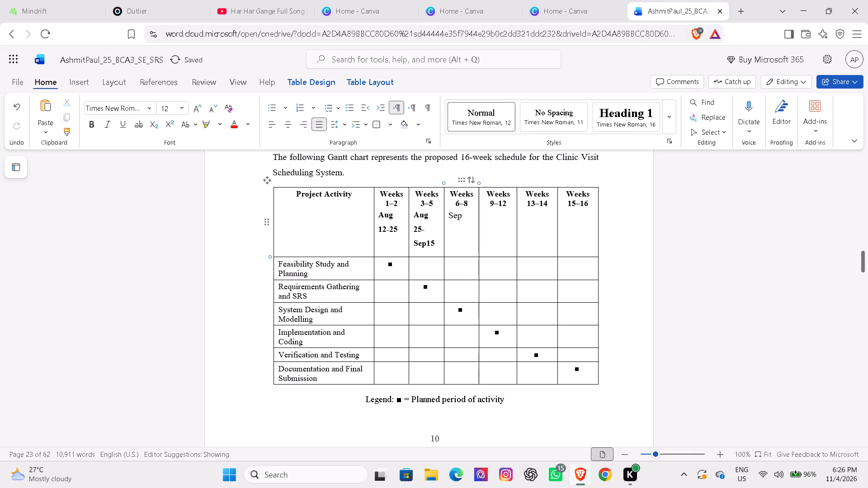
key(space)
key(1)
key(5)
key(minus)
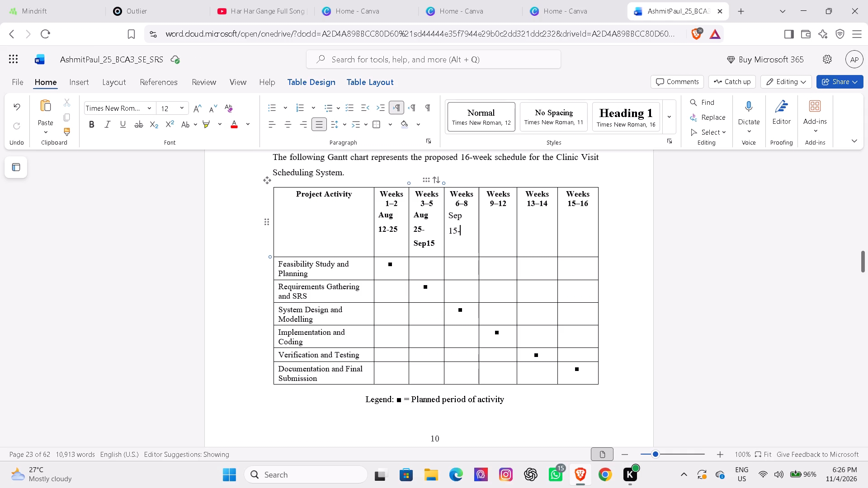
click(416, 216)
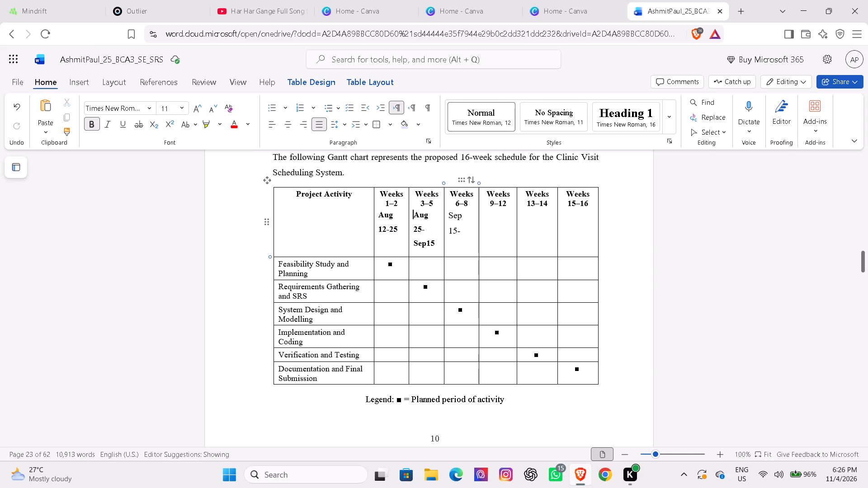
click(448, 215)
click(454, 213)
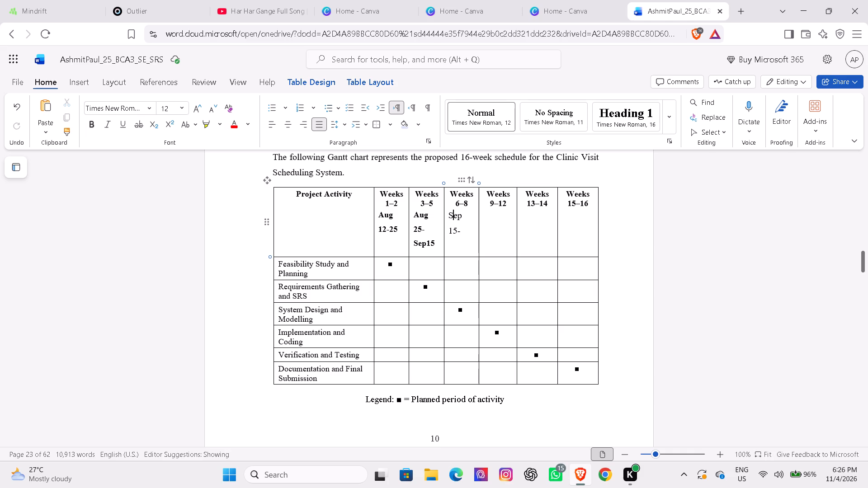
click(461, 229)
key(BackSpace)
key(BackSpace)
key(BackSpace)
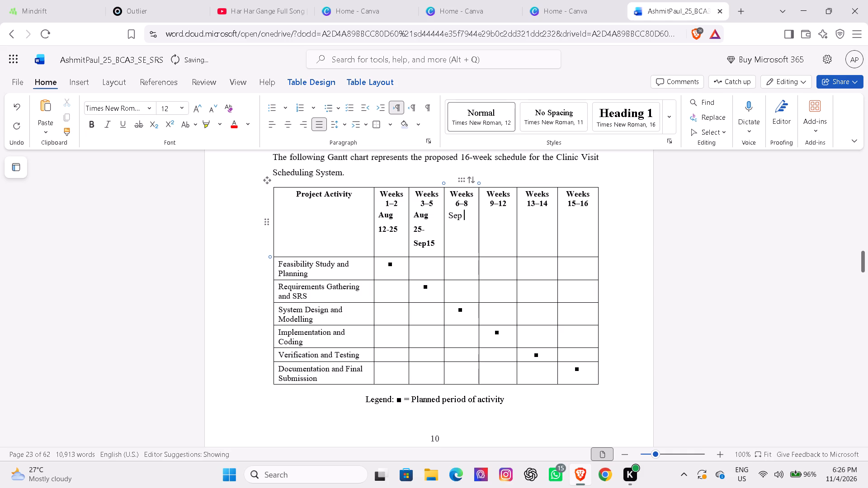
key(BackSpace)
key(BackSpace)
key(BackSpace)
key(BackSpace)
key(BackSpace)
Add the date range "Sep 15-29" in bold on a new line below "Weeks 6–8" in the Gantt chart header.
key(Return)
text(Se)
text(p 15)
key(minus)
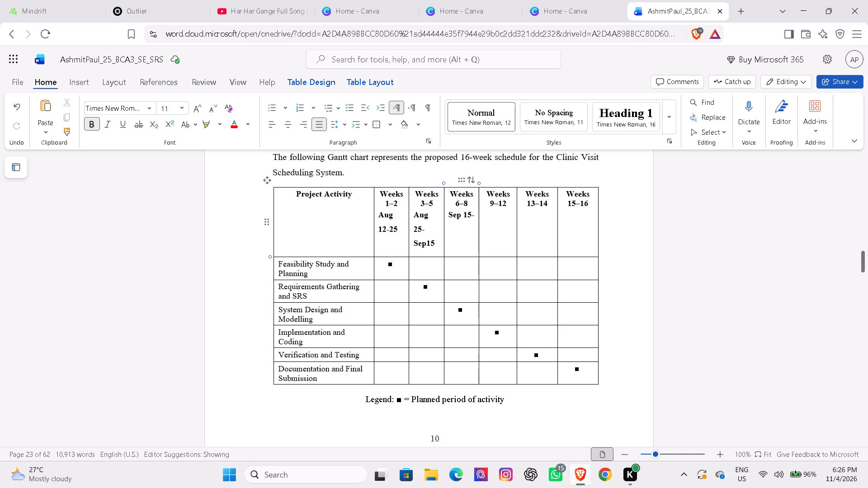
key(2)
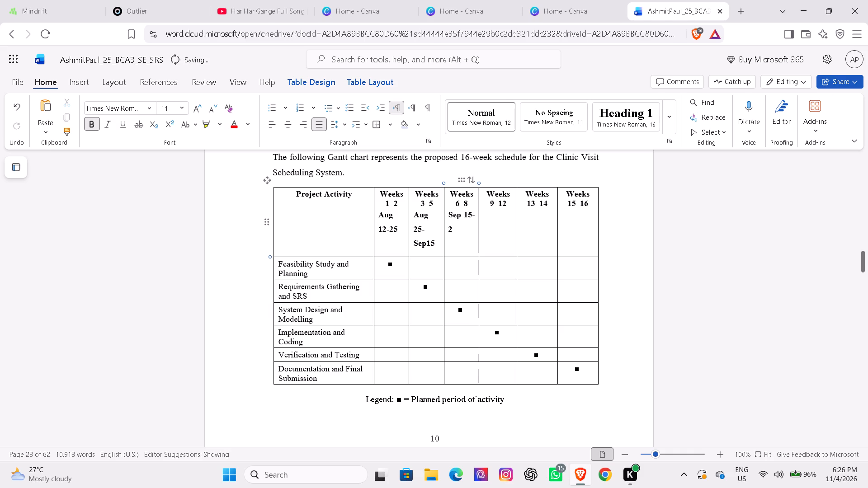
key(9)
Add the date range "Sep 29-13" on a new line below "Weeks 9–12" in the Gantt chart header.
click(506, 225)
click(487, 220)
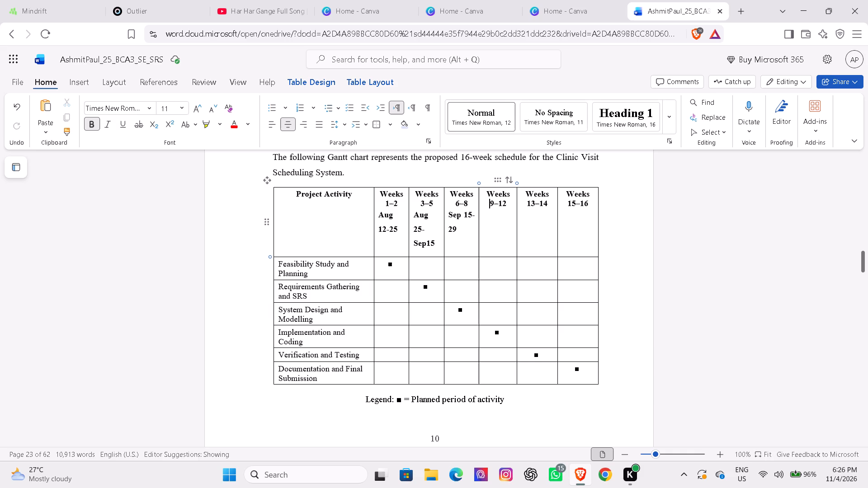
click(509, 214)
key(Return)
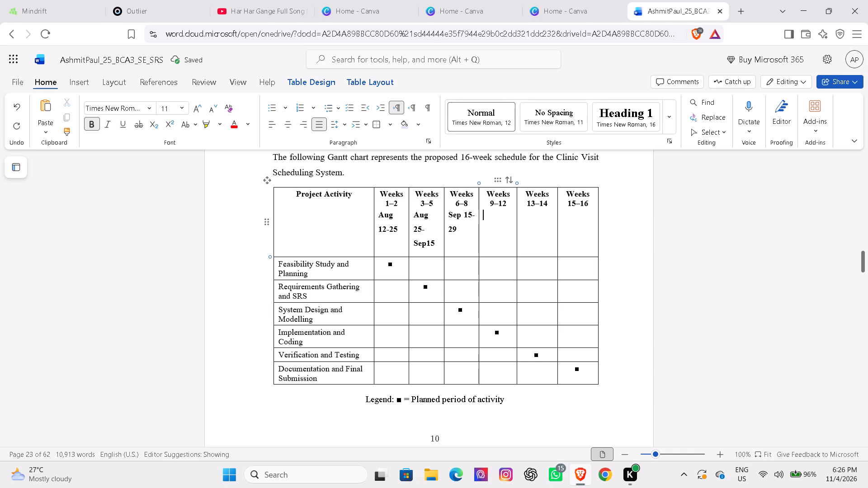
text(Sep)
key(space)
text(29-)
key(s)
key(BackSpace)
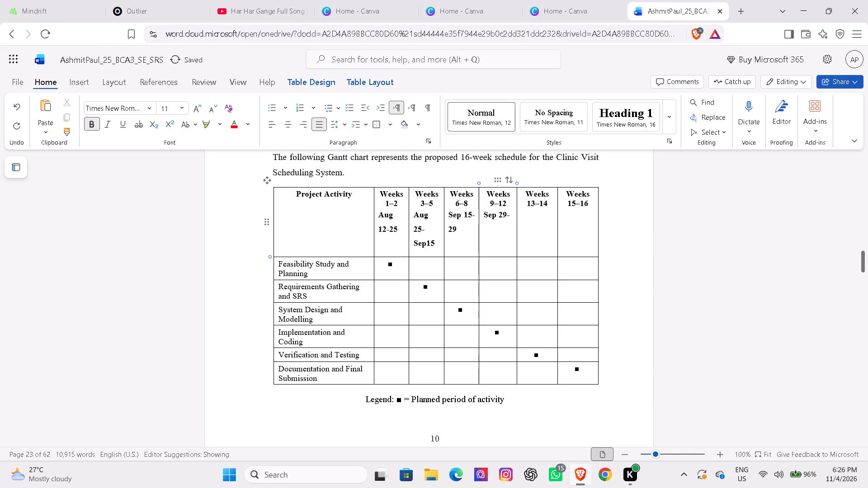
key(BackSpace)
key(minus)
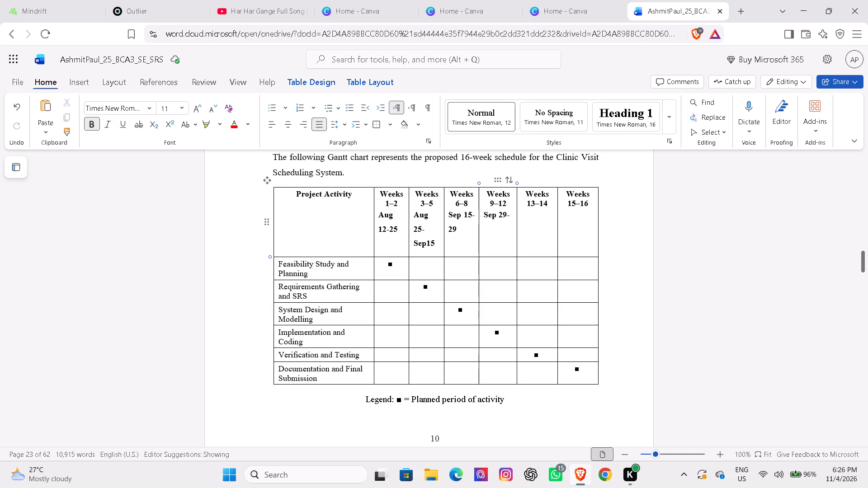
key(1)
key(3)
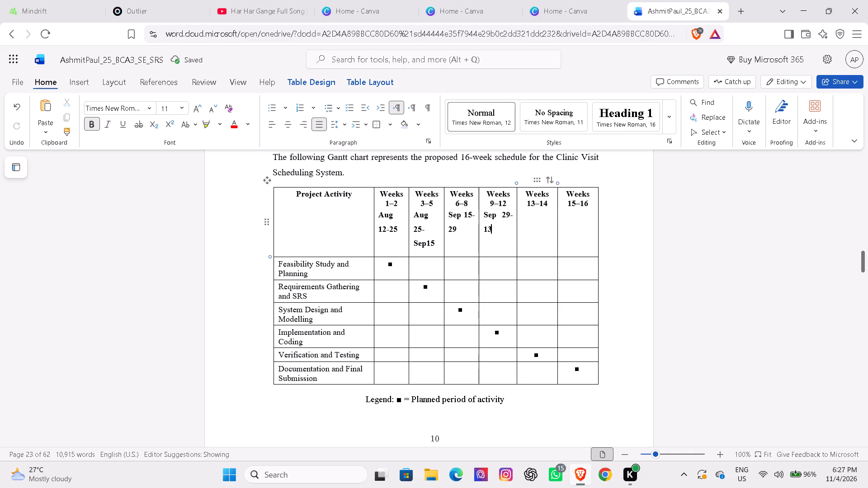
Start a new line below "Weeks 13–14" in the Gantt chart header.
click(542, 220)
click(550, 211)
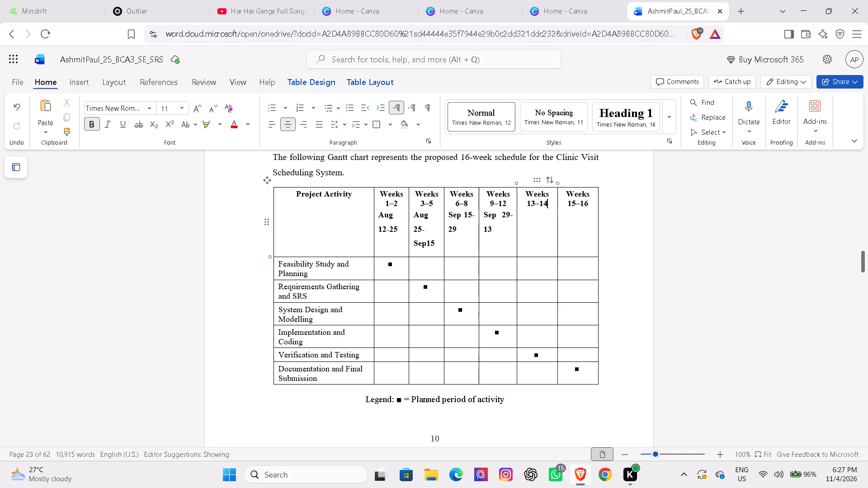
key(Return)
Insert the month "Oct" before the end day 13 in the date range below "Weeks 9–12".
click(485, 227)
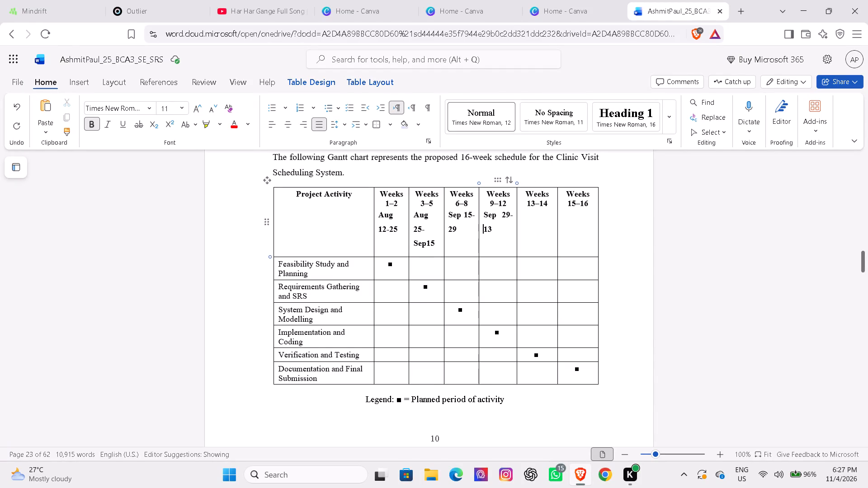
text(Oct)
key(space)
Enter the month "Oct" on the empty line below "Weeks 13–14" in the Gantt chart header.
click(526, 216)
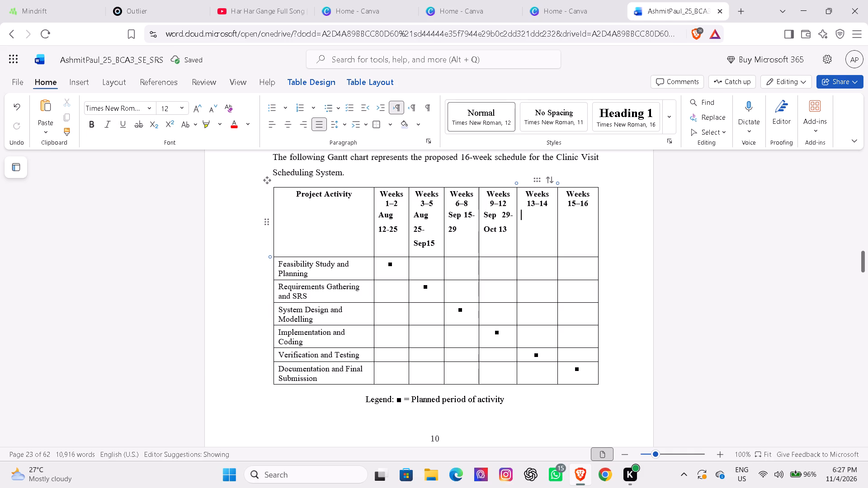
key(shift+o)
key(c)
text(t)
key(space)
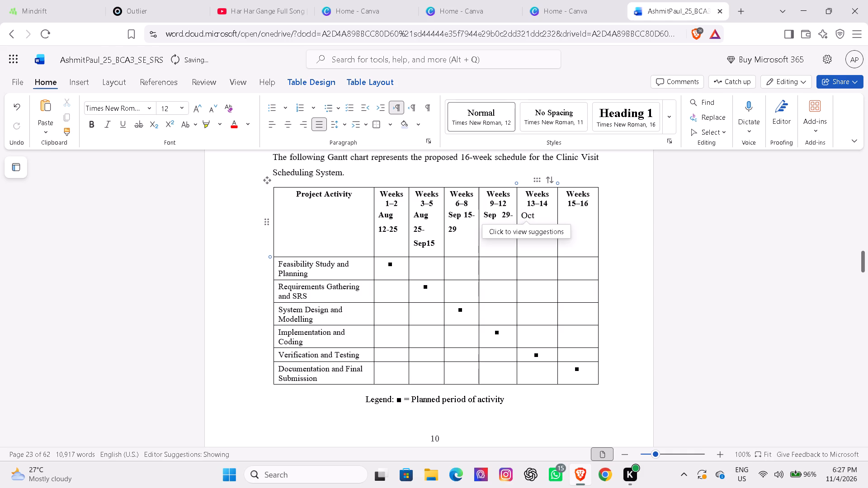
Change the date range below "Weeks 6–8" in the Gantt chart header to "Sep 16-30".
click(467, 244)
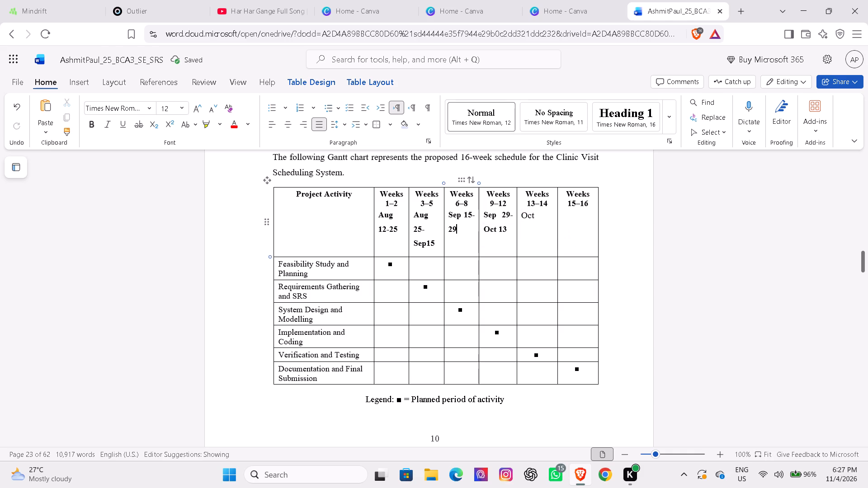
click(507, 212)
click(510, 214)
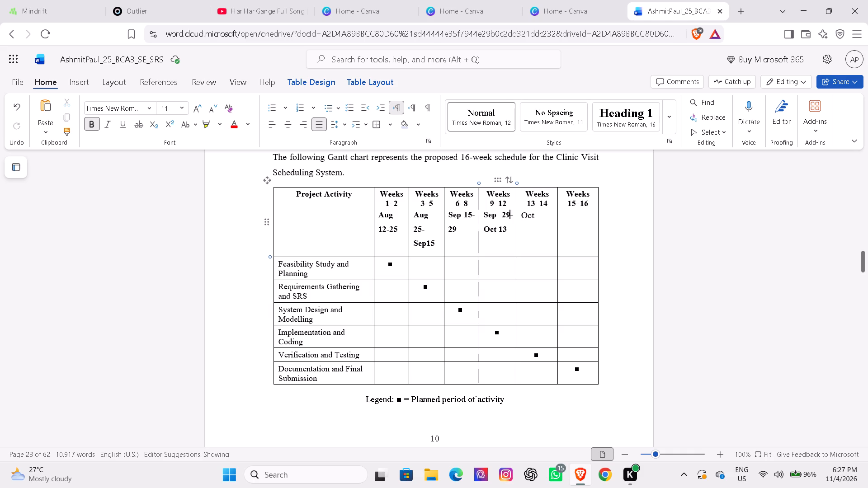
click(472, 213)
key(BackSpace)
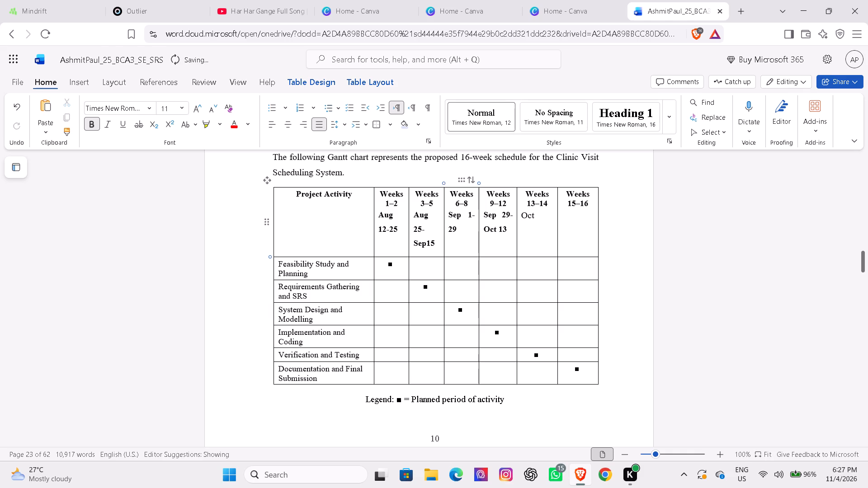
key(6)
click(464, 225)
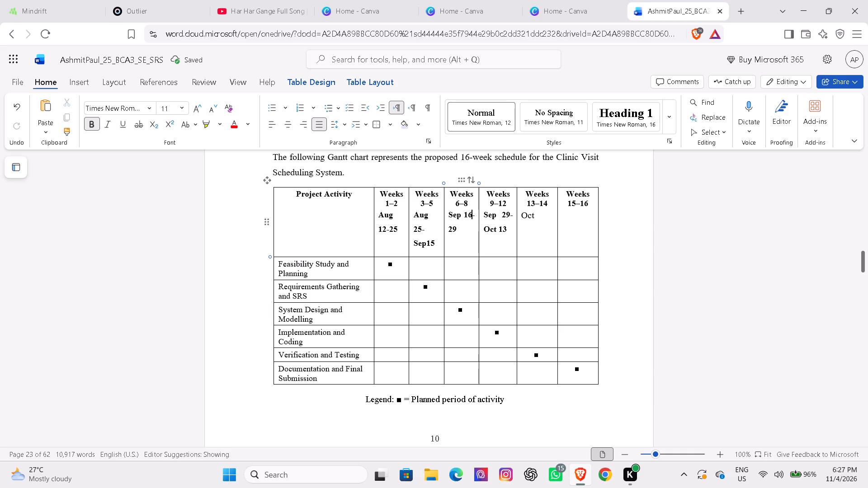
click(453, 228)
key(Right)
key(BackSpace)
key(BackSpace)
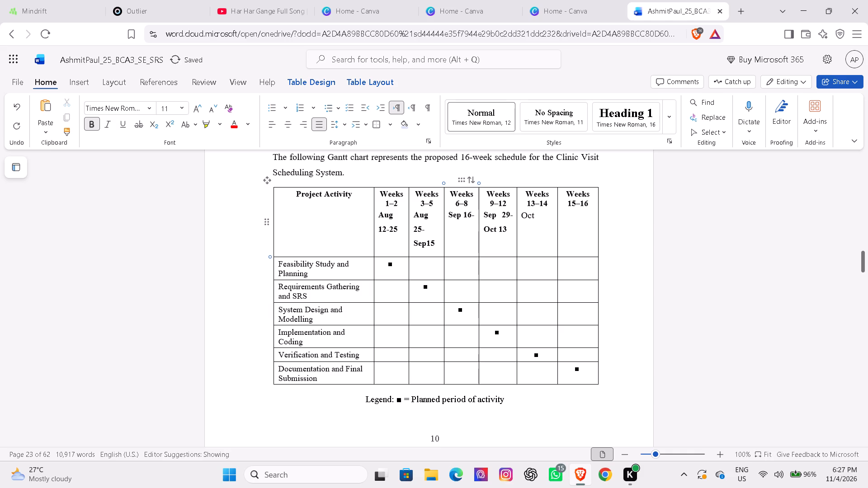
text(30)
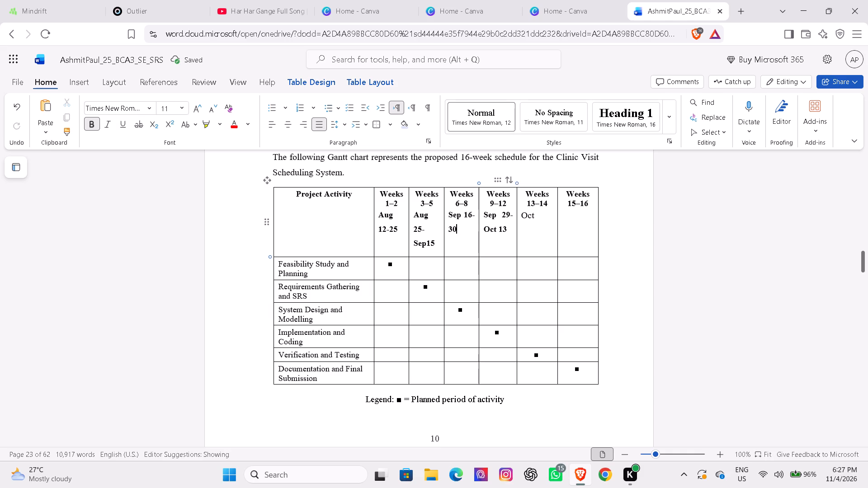
Change the date range below "Weeks 9–12" in the Gantt chart header to "Oct 1-Oct 21".
click(509, 213)
key(BackSpace)
key(BackSpace)
key(BackSpace)
key(BackSpace)
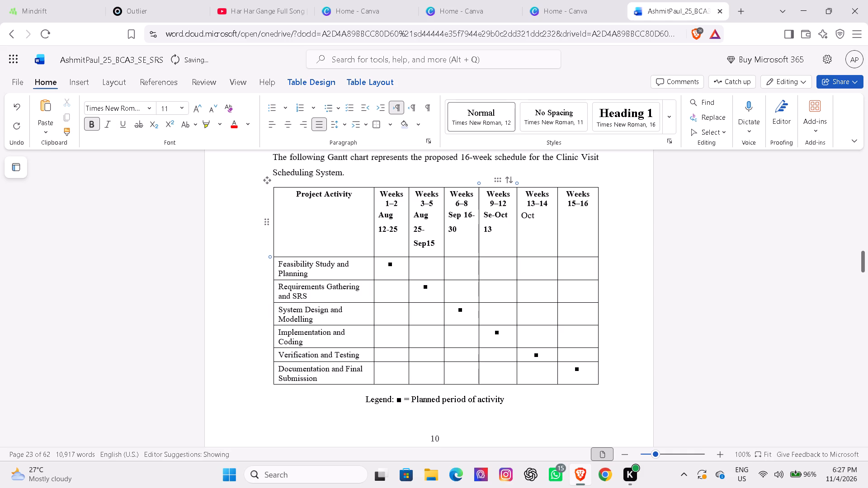
key(BackSpace)
key(BackSpace)
text(Oct)
key(space)
key(1)
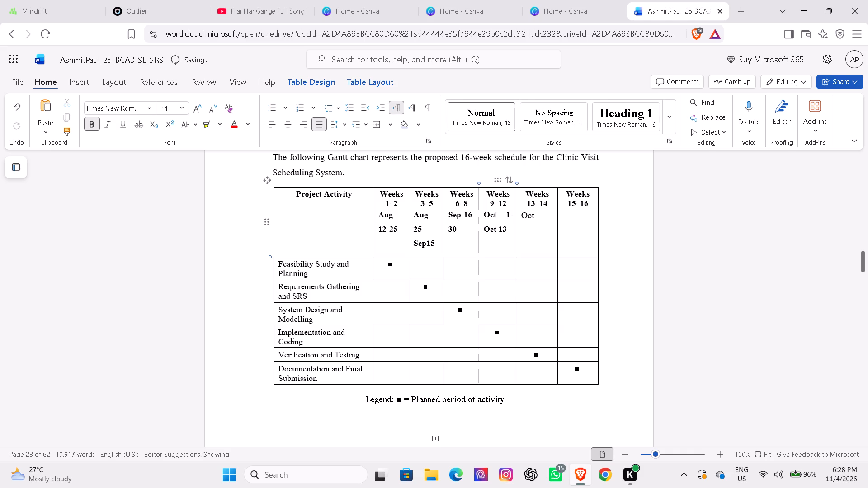
click(508, 229)
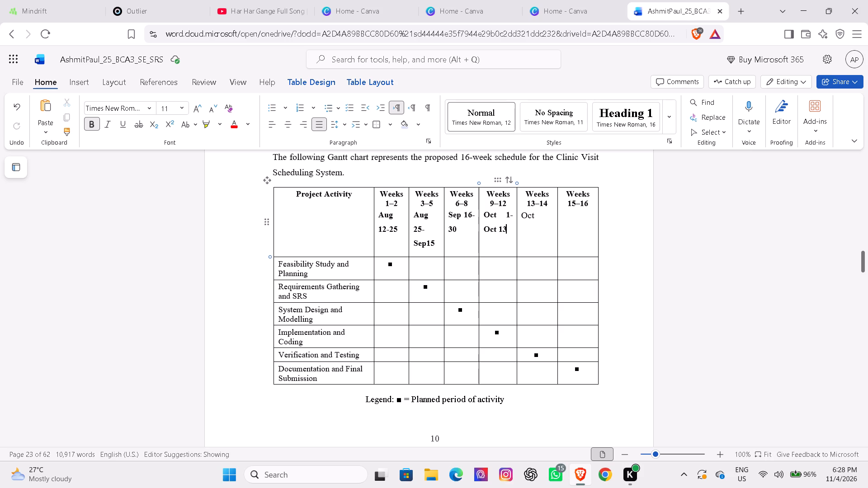
key(BackSpace)
key(BackSpace)
text(21)
Replace the text below "Weeks 13–14" in the Gantt chart header with the bold date range "Oct 22- Nov 1".
click(542, 220)
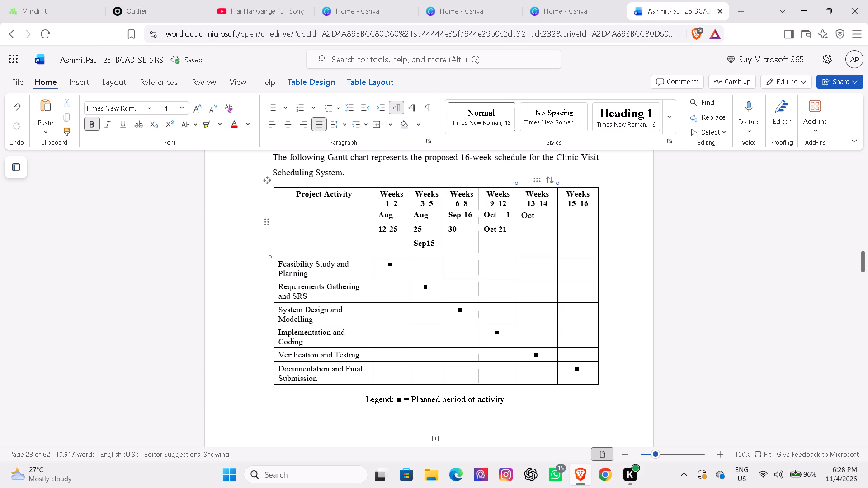
key(BackSpace)
key(BackSpace)
key(BackSpace)
key(BackSpace)
key(BackSpace)
key(Return)
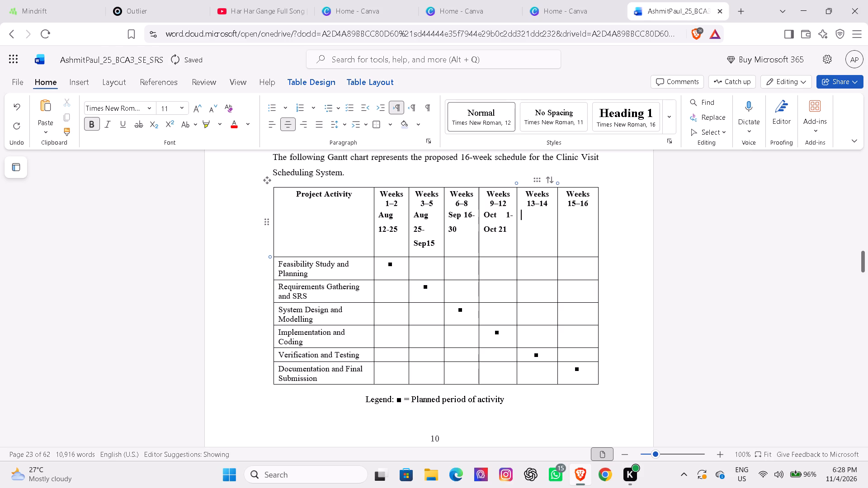
key(shift+o)
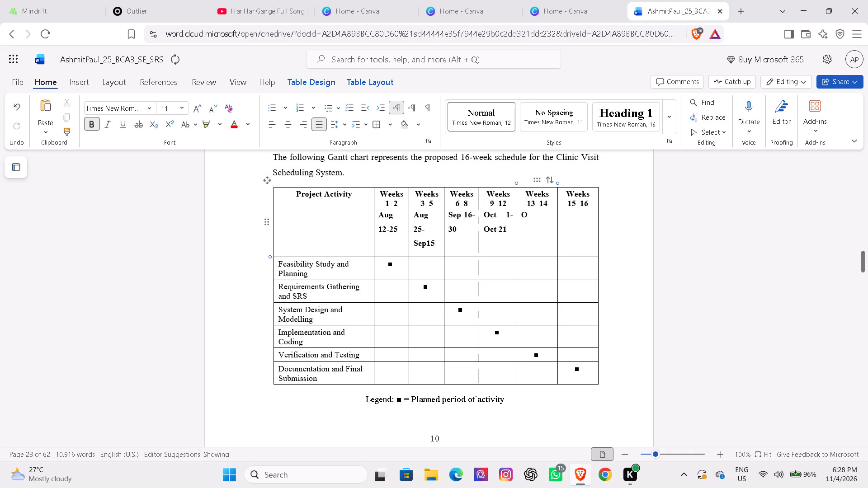
text(ct 22)
key(minus)
key(n)
key(BackSpace)
key(space)
text(N)
text(ov)
key(space)
key(1)
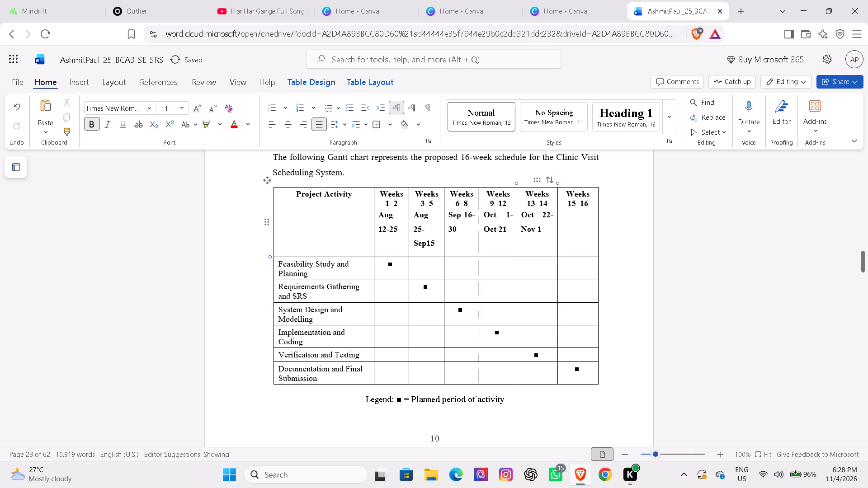
Add the date range "Nov 2-Nov 9" on a new line below "Weeks 15–16" in the Gantt chart header.
click(572, 224)
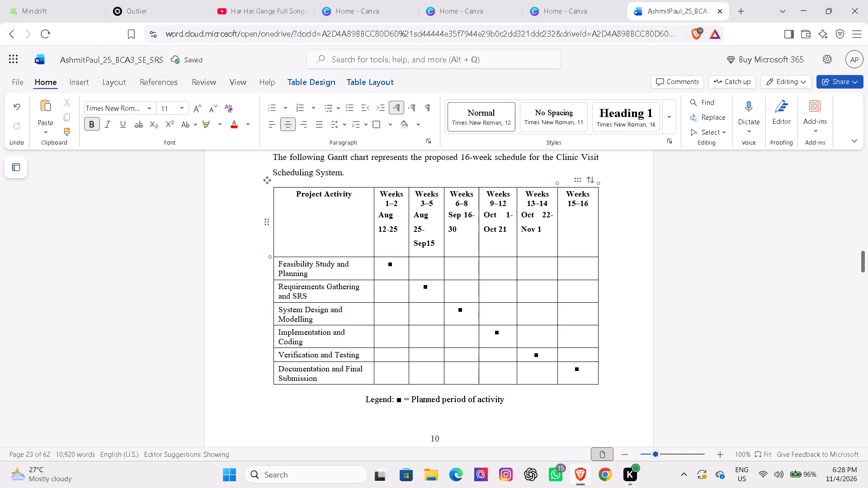
click(590, 211)
click(572, 214)
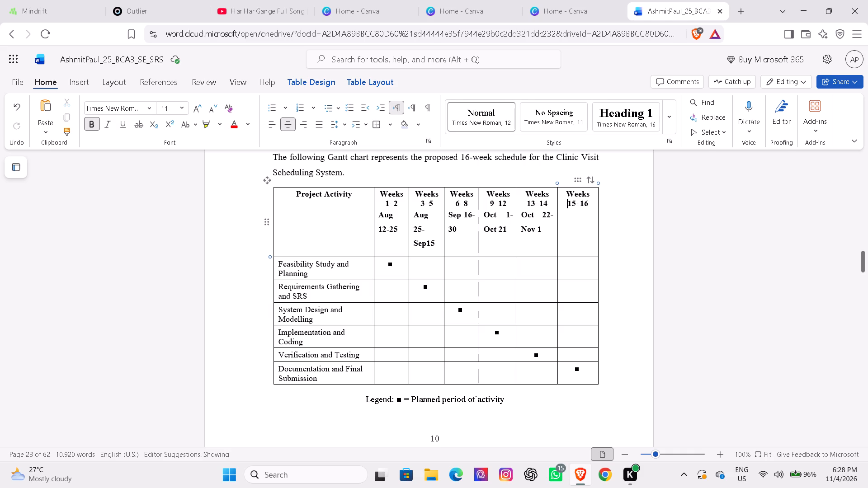
click(571, 217)
click(588, 206)
key(Return)
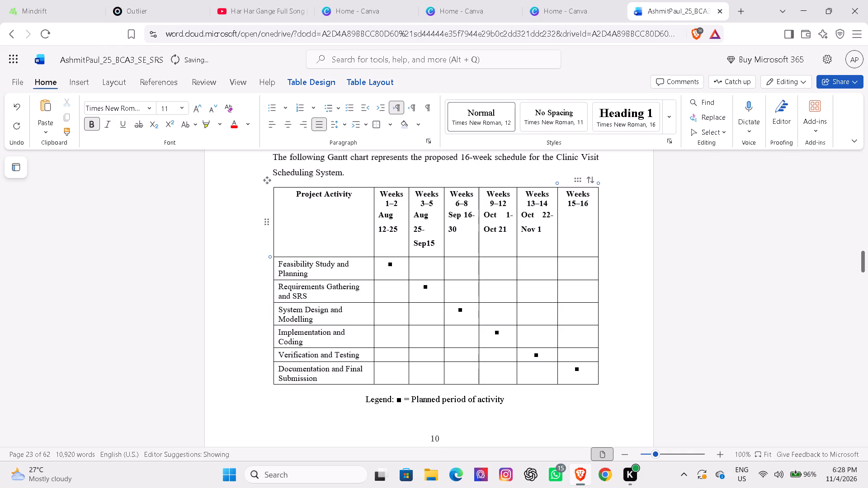
text(No)
text(v)
key(space)
key(2)
key(minus)
key(Return)
key(shift+n)
key(BackSpace)
key(BackSpace)
key(Return)
key(shift+m)
key(BackSpace)
key(BackSpace)
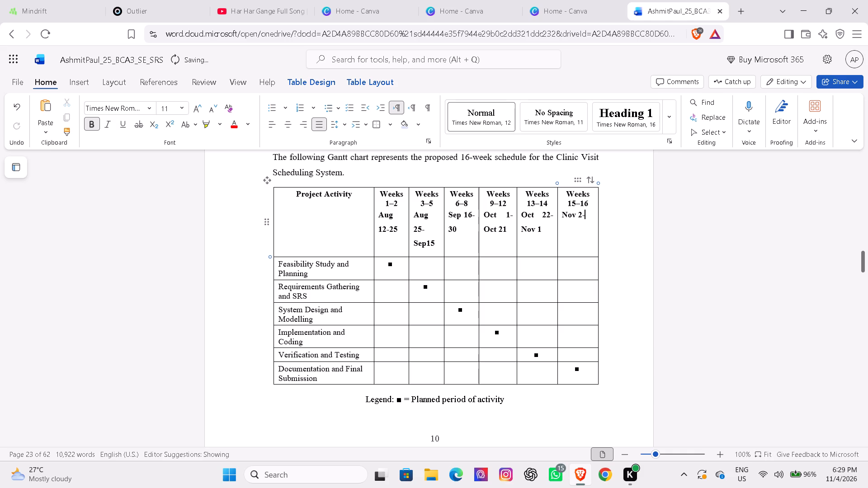
key(shift+n)
text(ov)
key(space)
key(1)
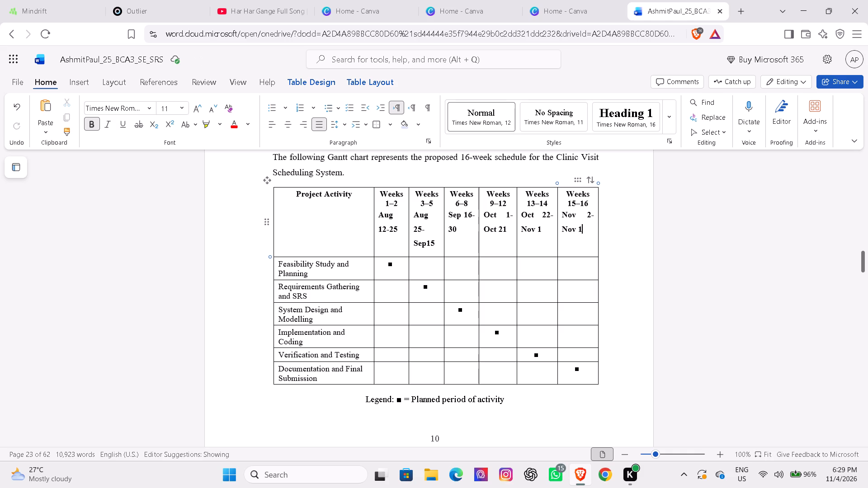
key(BackSpace)
key(9)
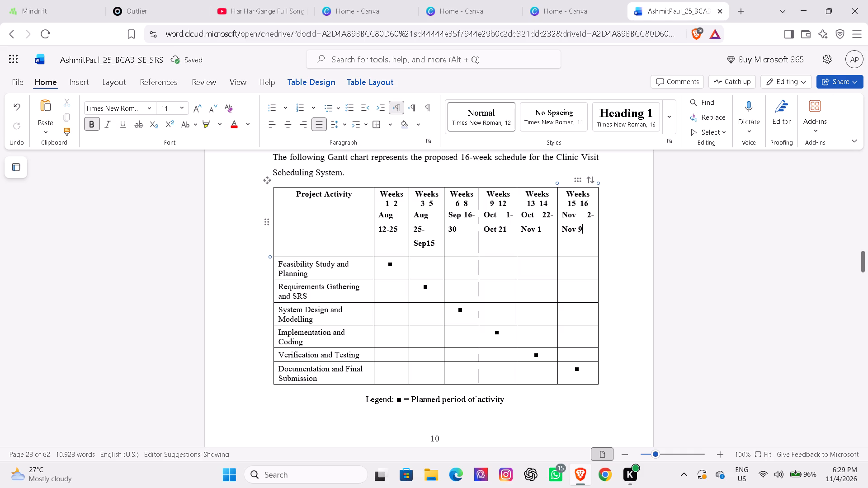
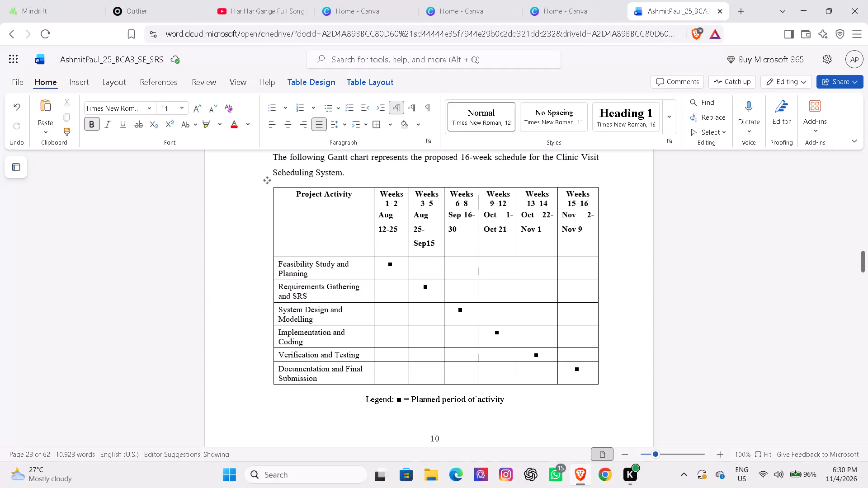
Change the start date below "Weeks 3–5" in the Gantt chart header to Aug 26.
click(421, 225)
key(BackSpace)
key(6)
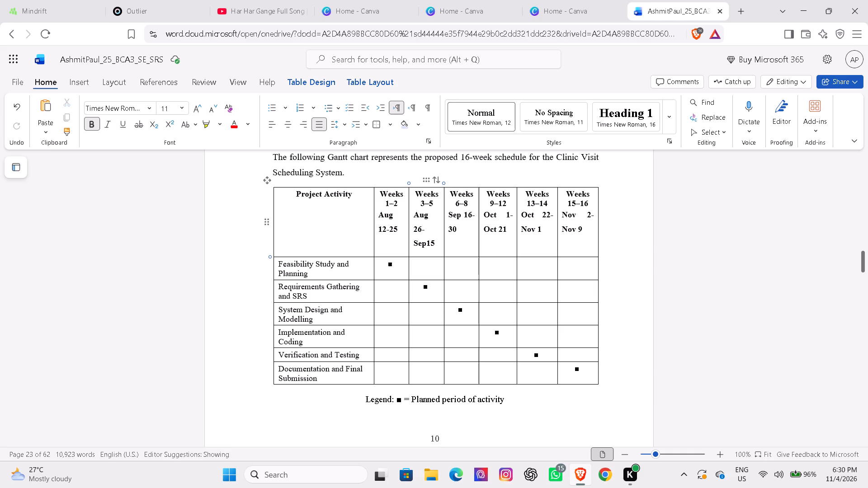
Change the end date below "Weeks 6–8" in the Gantt chart header to "Oct 6".
click(459, 229)
key(BackSpace)
key(BackSpace)
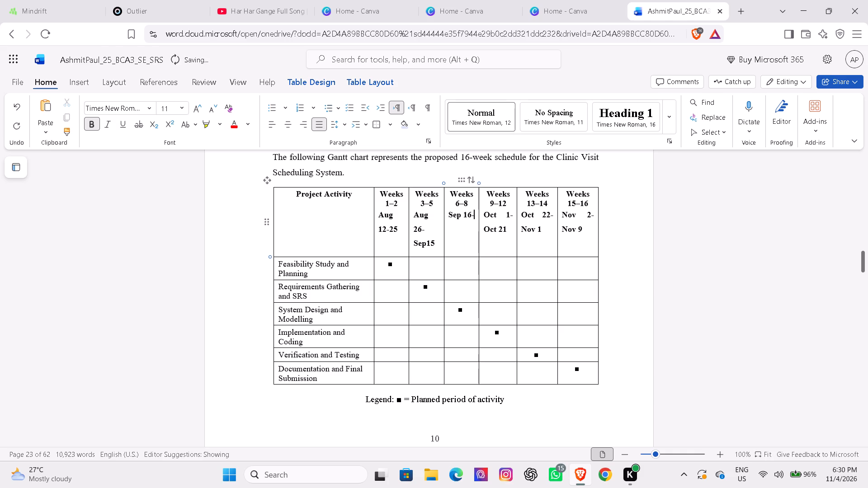
text(Oct)
key(6)
key(Left)
key(space)
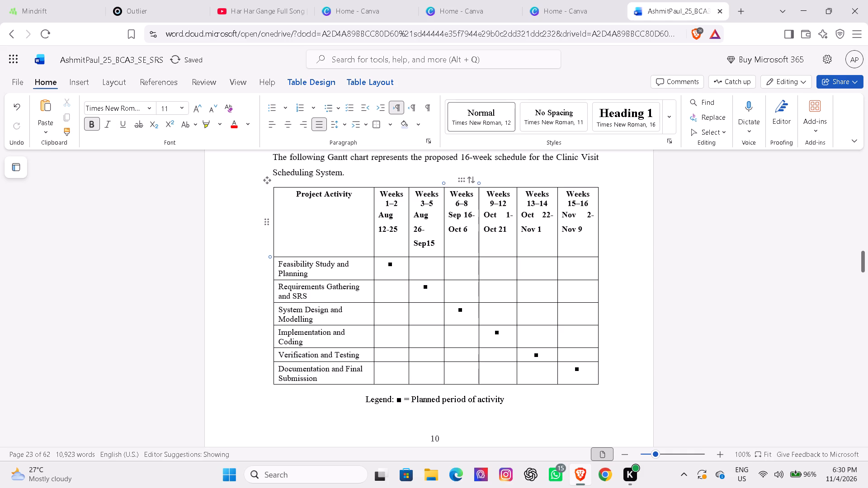
Change the date range below "Weeks 9–12" in the Gantt chart header to "Oct 7-Nov 3".
click(509, 211)
key(BackSpace)
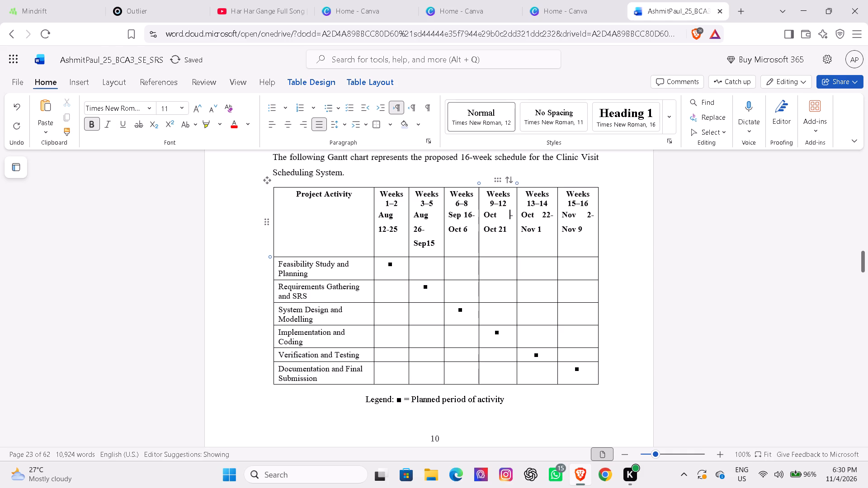
key(7)
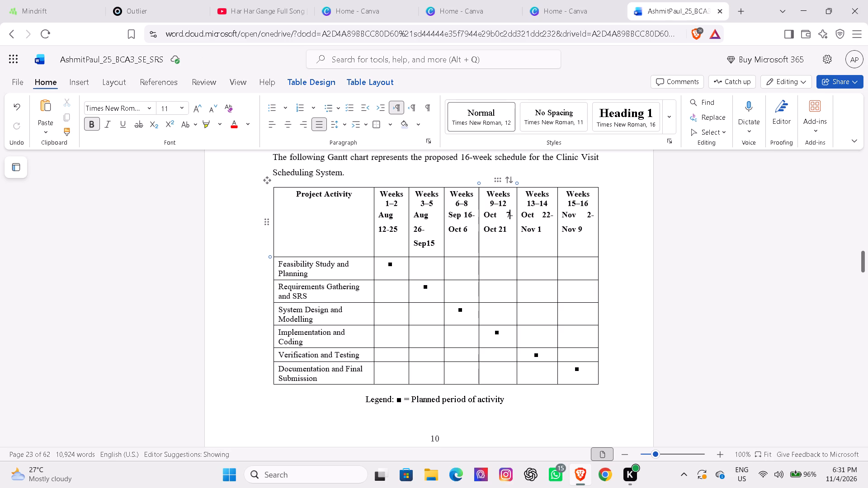
click(504, 230)
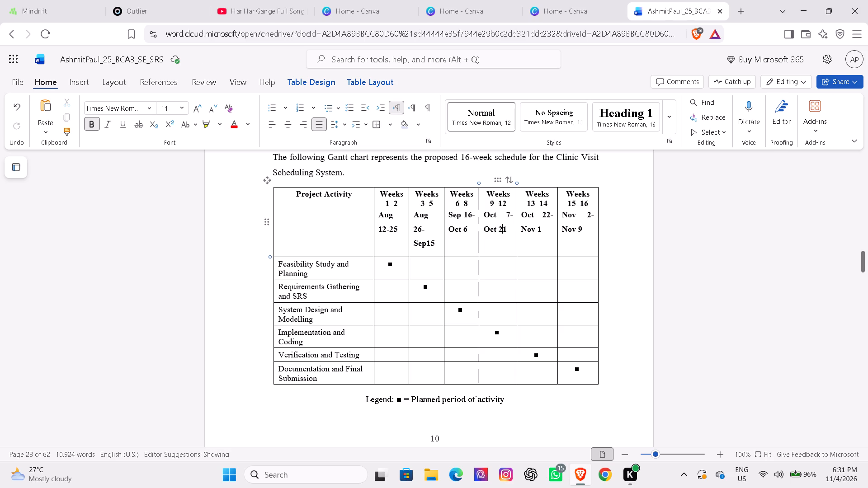
click(506, 227)
key(BackSpace)
key(BackSpace)
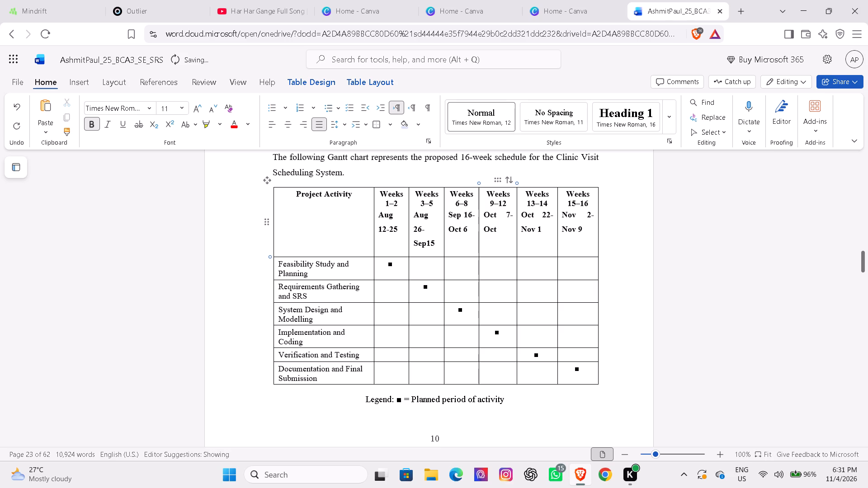
key(BackSpace)
key(BackSpace)
key(BackSpace)
key(BackSpace)
key(shift+n)
key(o)
text(v 3)
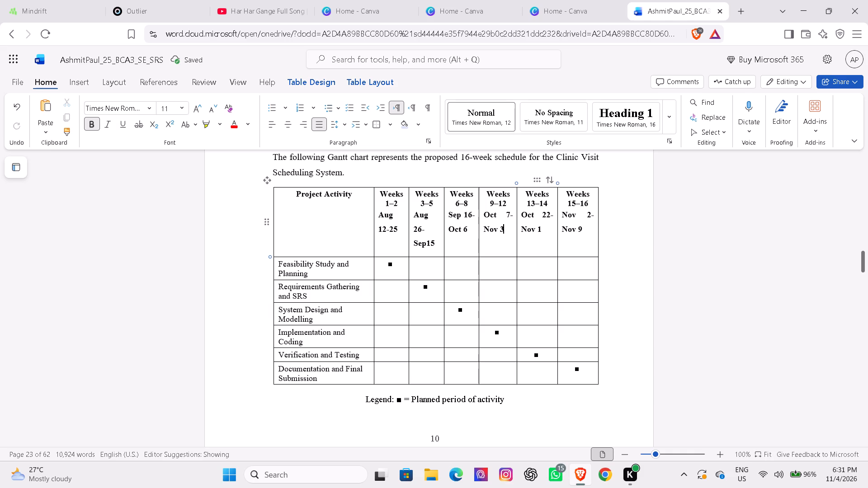
Change the date range below "Weeks 13–14" in the Gantt chart header to "Nov 4 - Nov 17".
click(549, 211)
click(549, 211)
key(BackSpace)
key(BackSpace)
key(BackSpace)
key(BackSpace)
key(BackSpace)
key(BackSpace)
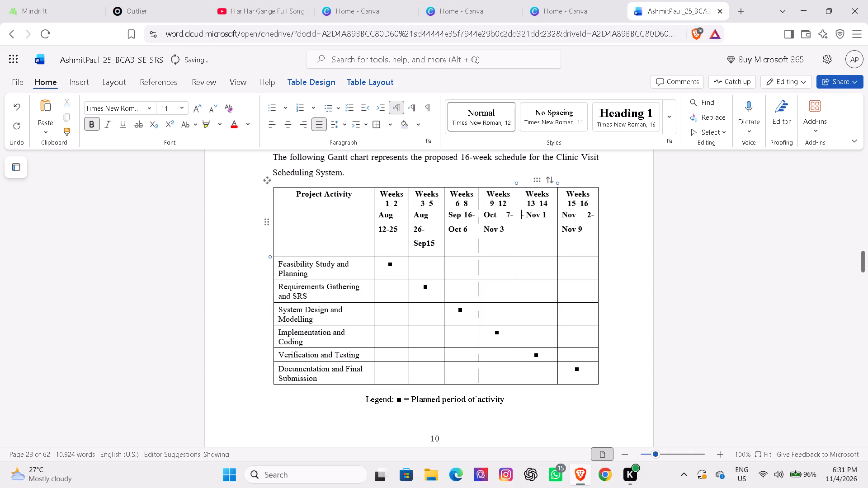
key(shift+n)
text(ov 3)
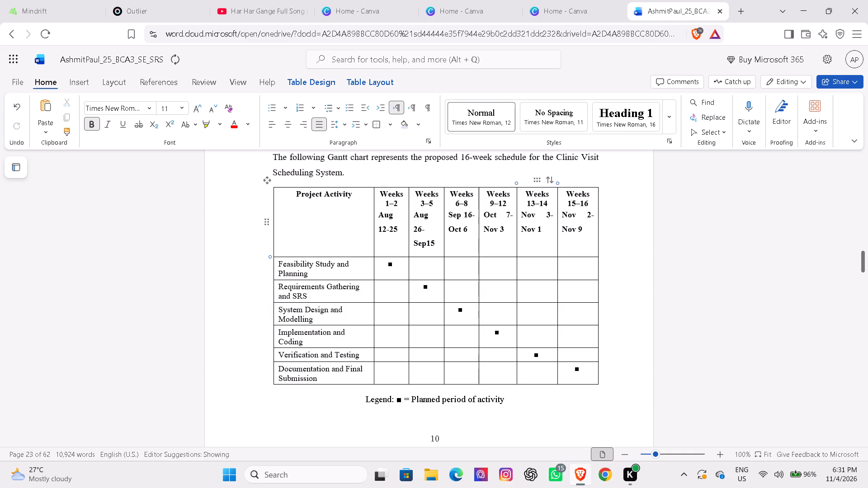
click(542, 232)
key(BackSpace)
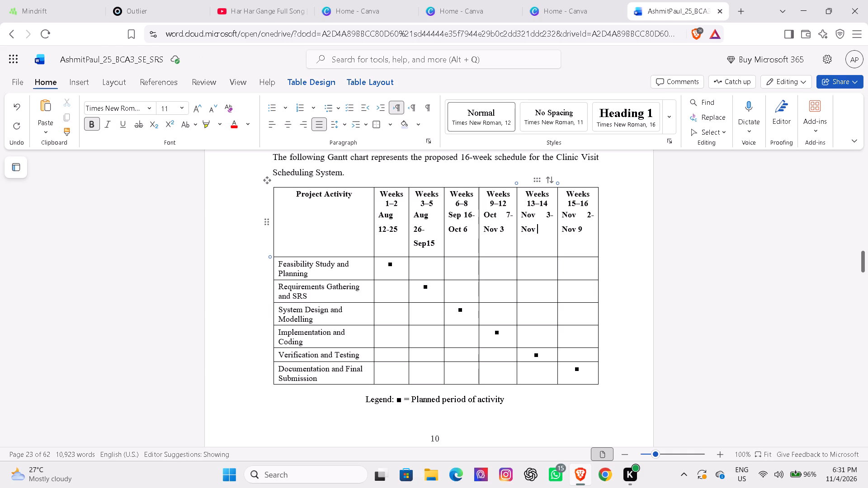
text(17)
click(550, 212)
key(BackSpace)
key(BackSpace)
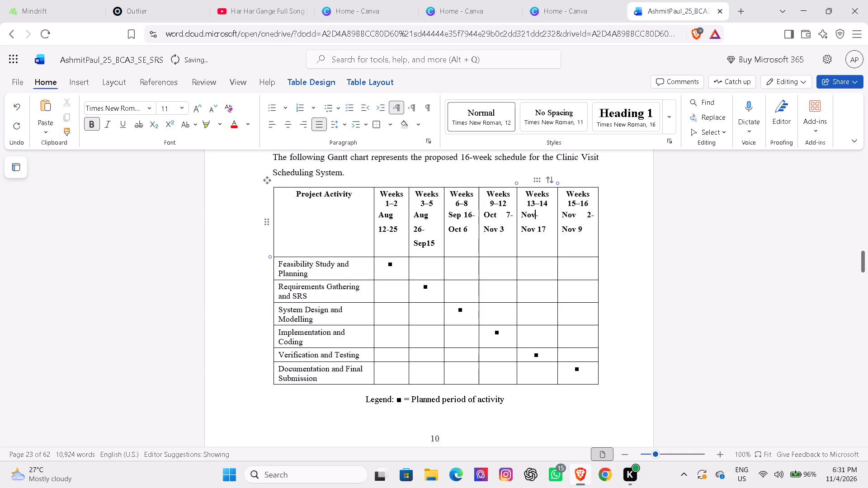
key(space)
text(4)
key(space)
Change the date range below "Weeks 15–16" in the Gantt chart header to "Nov 18-Dec 1".
click(590, 212)
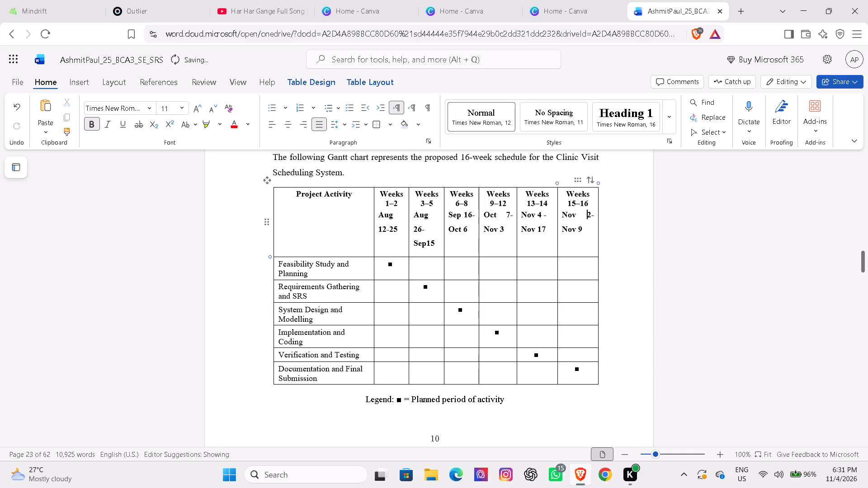
click(591, 212)
key(BackSpace)
key(BackSpace)
key(space)
text(1)
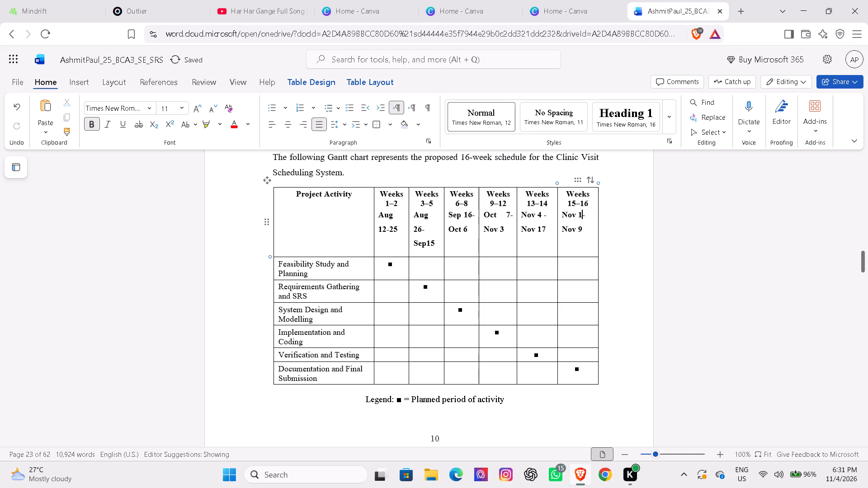
key(8)
click(586, 199)
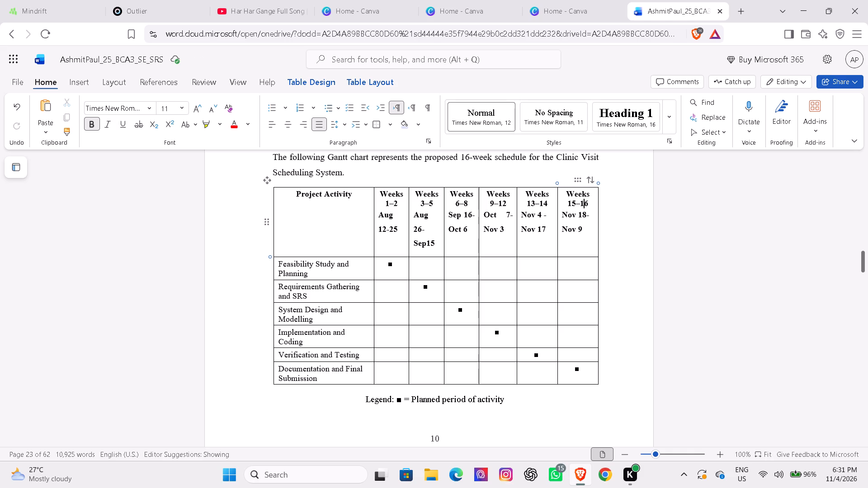
click(586, 224)
click(586, 237)
key(BackSpace)
key(BackSpace)
key(BackSpace)
key(BackSpace)
key(BackSpace)
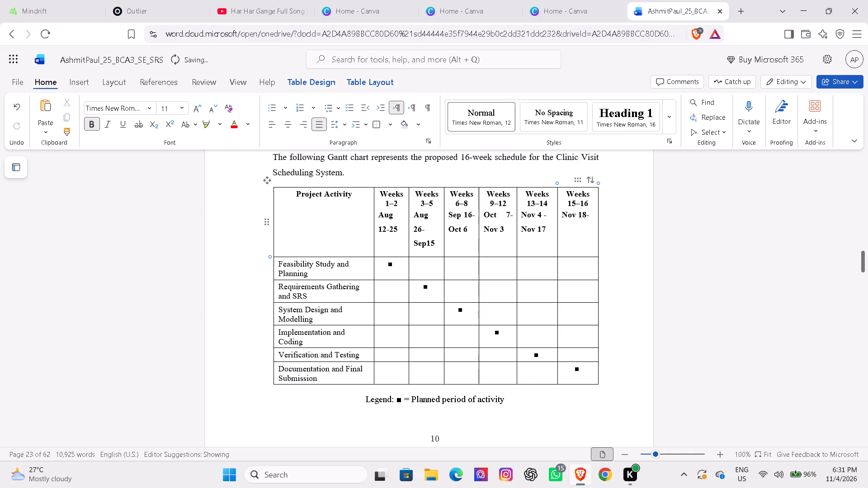
text(Dec 1)
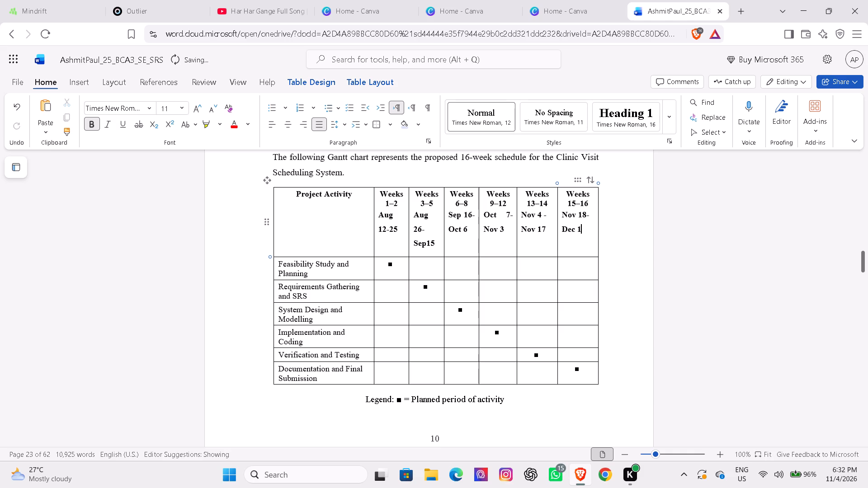
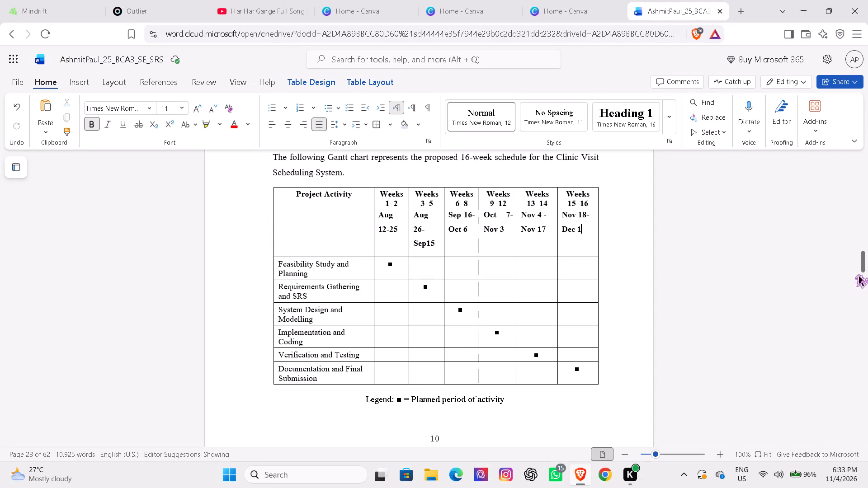
Review the closing pages of the report, from the end of Appendix B back through Appendix A to the future enhancements.
drag(867, 263, 867, 251)
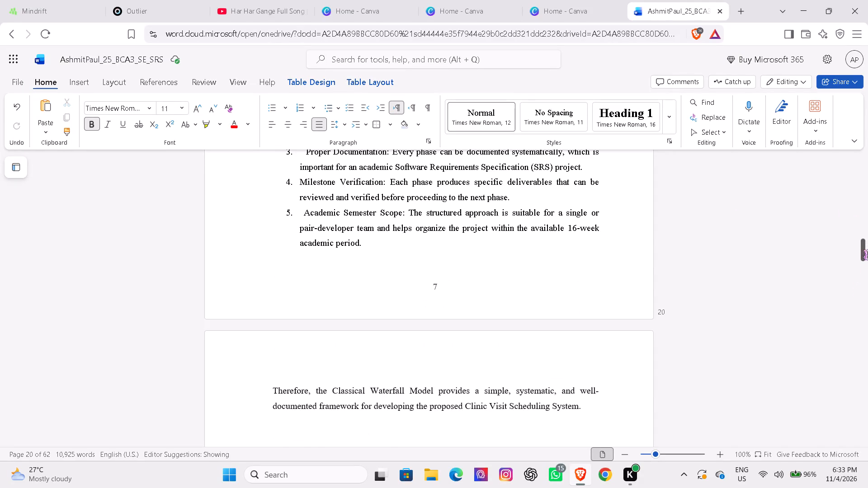
drag(867, 251, 865, 462)
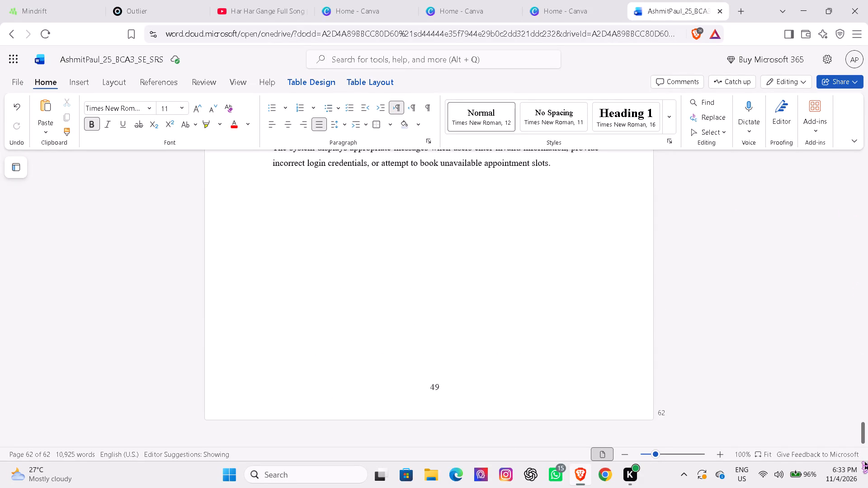
click(858, 425)
drag(864, 427, 863, 434)
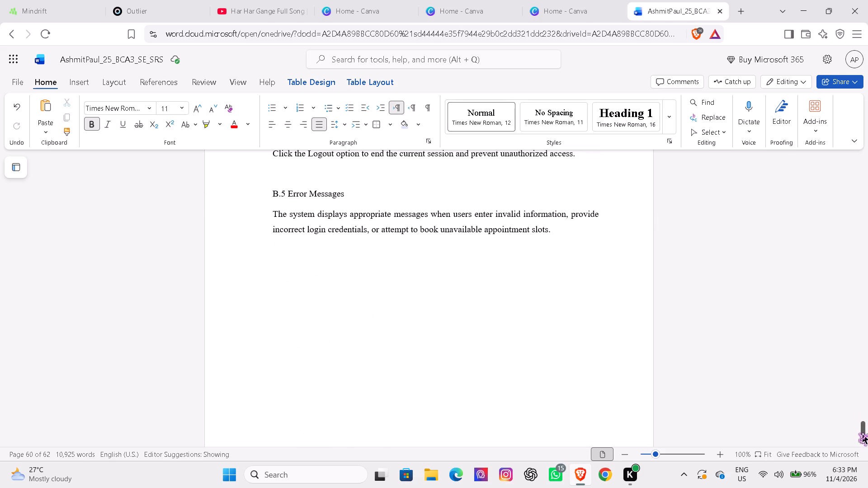
drag(863, 434, 862, 423)
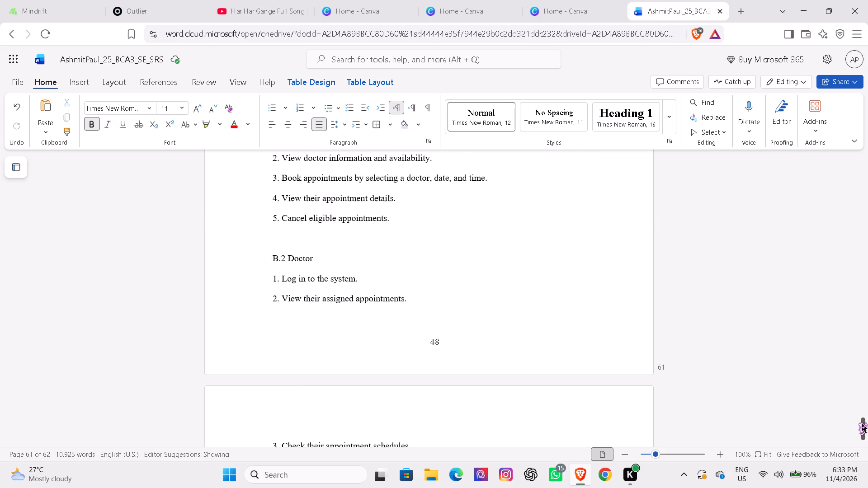
drag(862, 423, 863, 416)
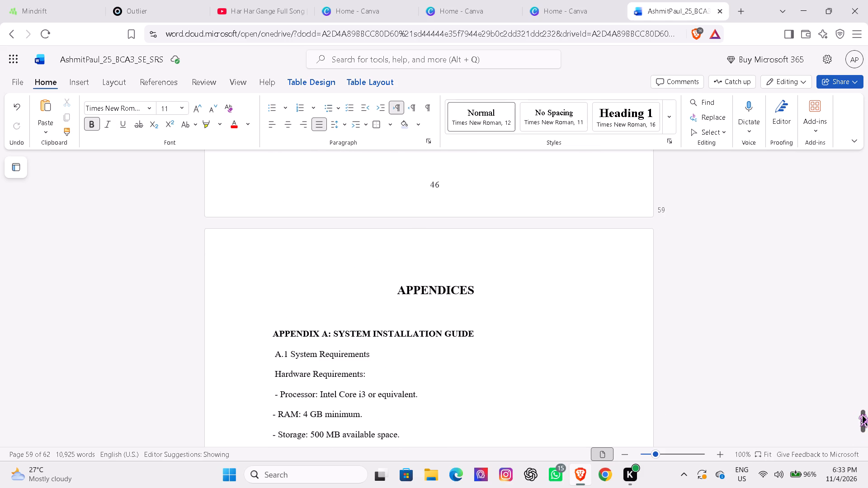
drag(863, 416, 863, 406)
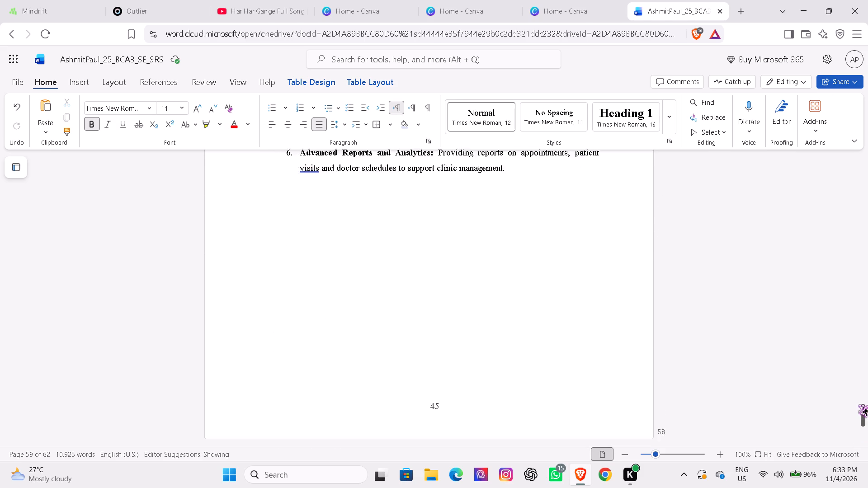
Check the entries and page numbers in the table of contents, list of figures and List of Tables.
drag(863, 406, 867, 228)
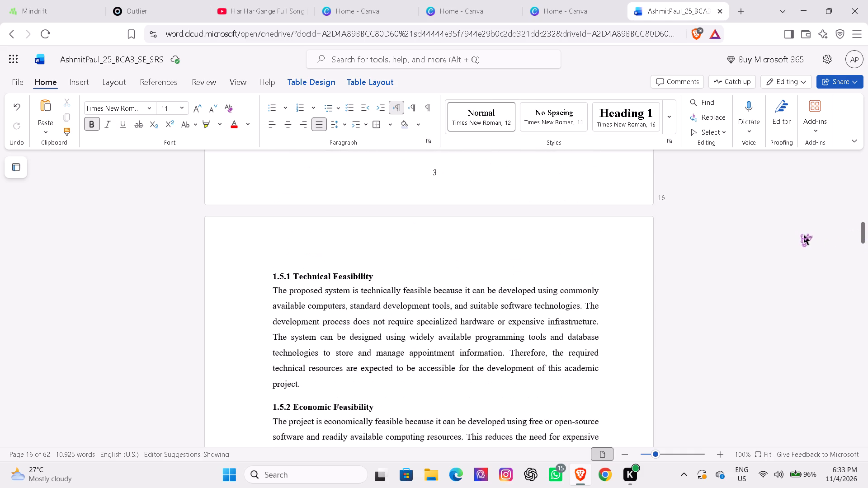
key(Up)
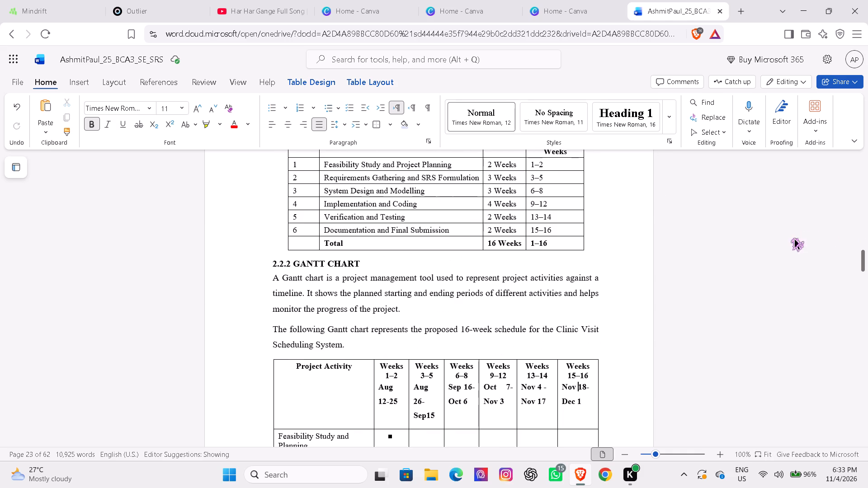
click(788, 246)
drag(859, 258, 854, 210)
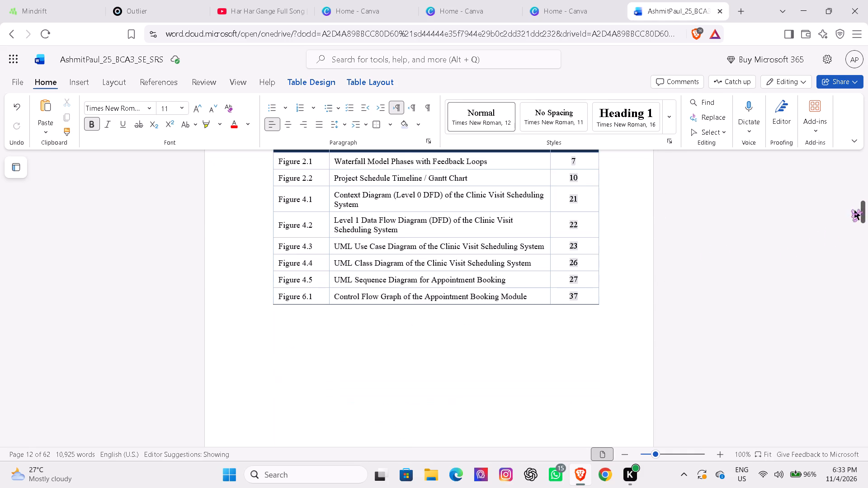
drag(854, 210, 853, 196)
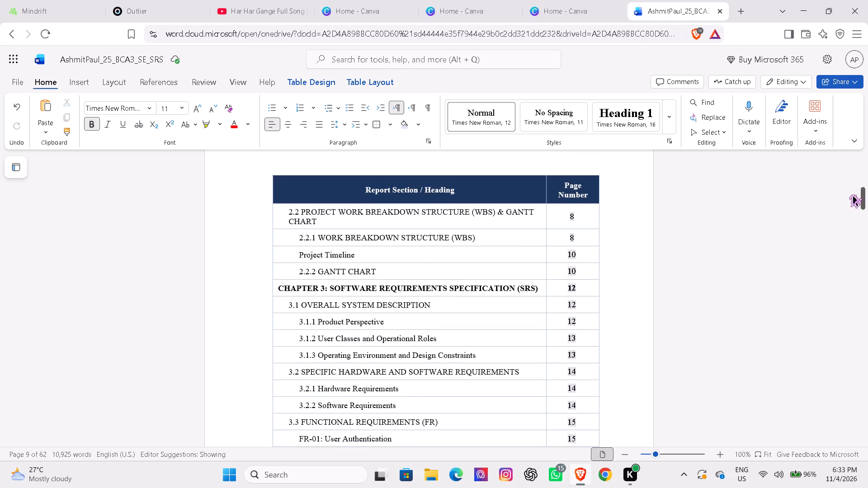
drag(853, 196, 855, 208)
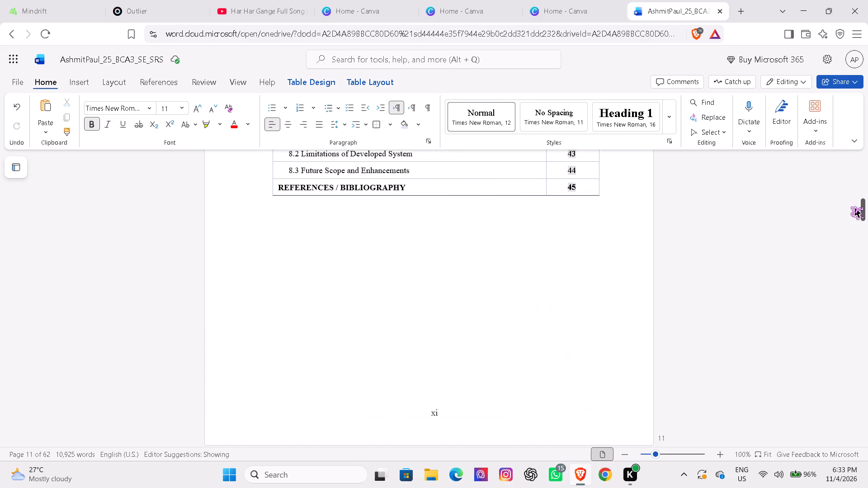
drag(855, 208, 857, 212)
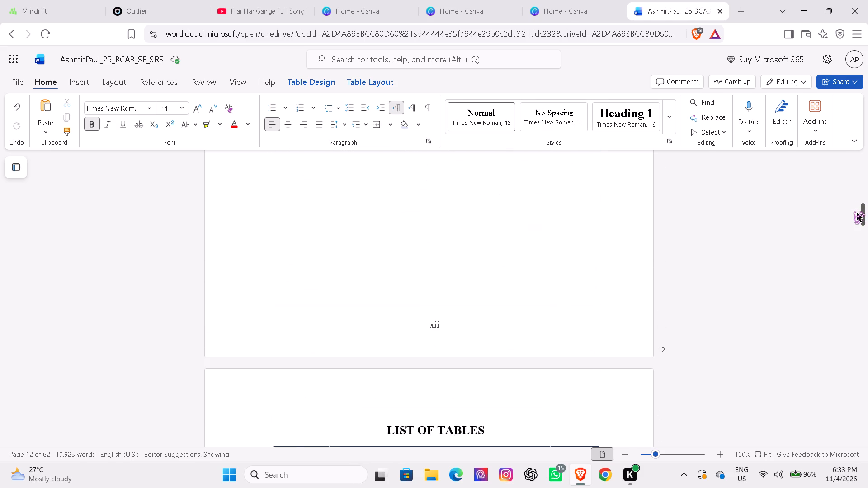
drag(857, 212, 857, 220)
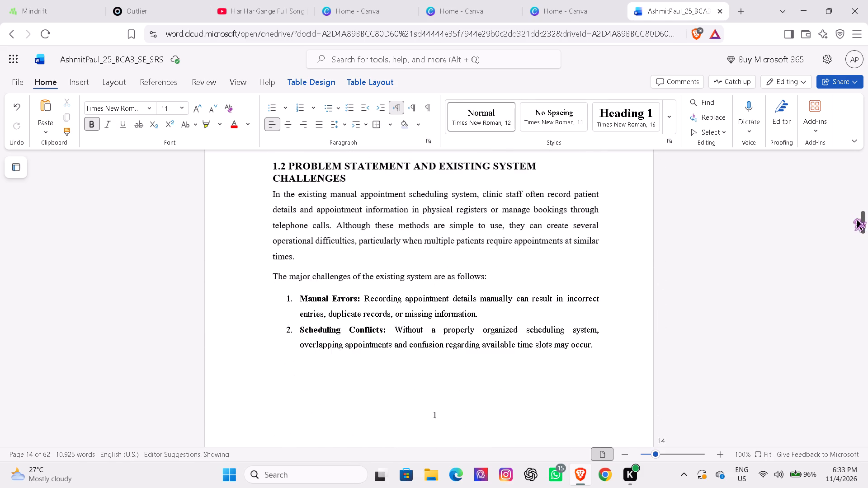
drag(857, 220, 856, 215)
click(860, 209)
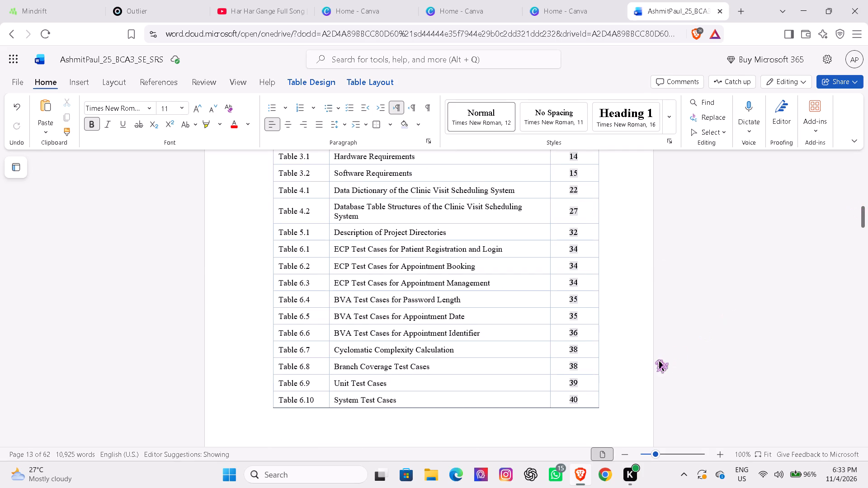
click(577, 403)
click(749, 315)
key(Up)
key(Up)
key(Up)
key(Up)
key(Up)
key(Up)
key(Up)
key(Up)
key(Up)
key(Up)
key(Up)
key(Up)
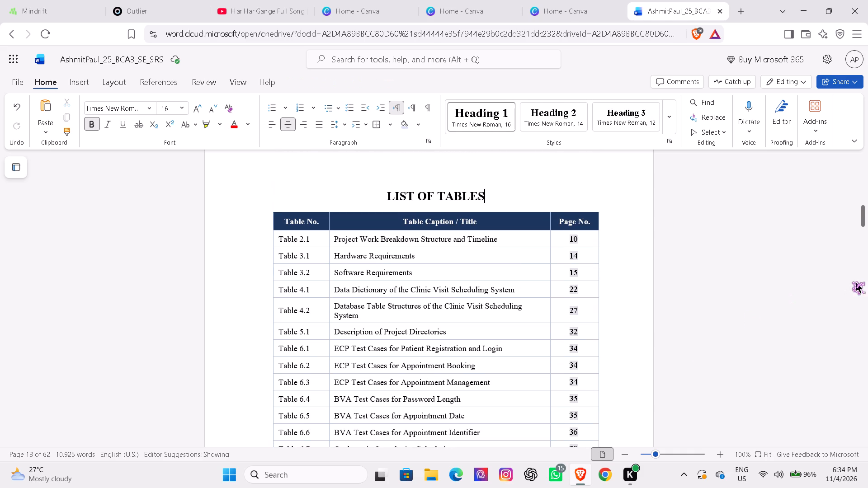
Review the front matter from the title page through the certificates, acknowledgement and abstract to the start of the table of contents.
click(856, 282)
key(Up)
key(Up)
key(Up)
key(Up)
key(Up)
key(Up)
key(Up)
key(Up)
key(Up)
key(Up)
key(Up)
key(Up)
key(Up)
key(Up)
key(Up)
key(Up)
key(Up)
key(Up)
key(Up)
key(Up)
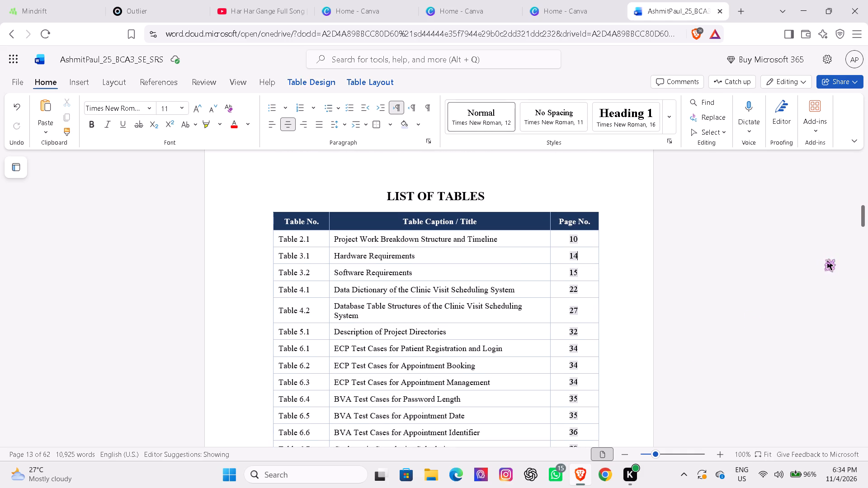
key(Down)
key(Down)
key(Down)
key(Down)
key(Down)
key(Down)
key(Down)
key(Down)
key(Down)
key(Down)
key(Down)
key(Down)
key(Down)
key(Down)
key(Down)
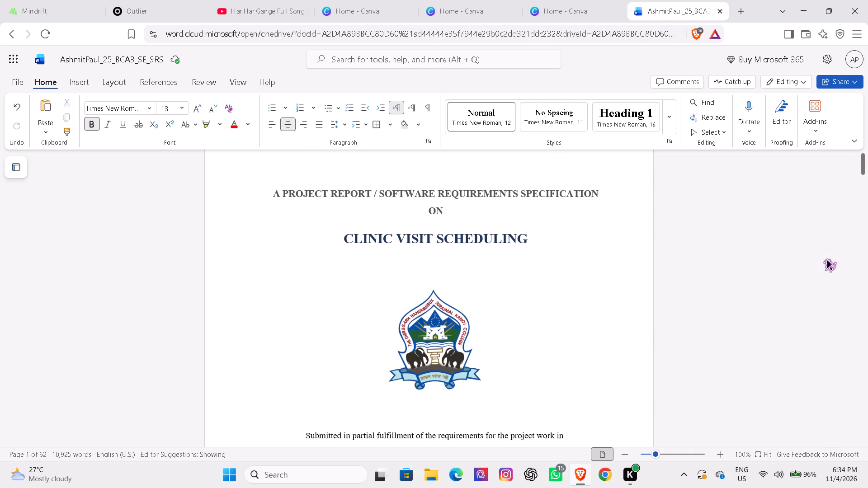
key(Down)
key(Down)
key(Down)
key(Down)
key(Down)
key(Down)
key(Down)
key(Down)
key(Down)
key(Down)
key(Down)
key(Down)
key(Down)
key(Down)
key(Down)
key(Down)
key(Down)
key(Down)
key(Down)
key(Down)
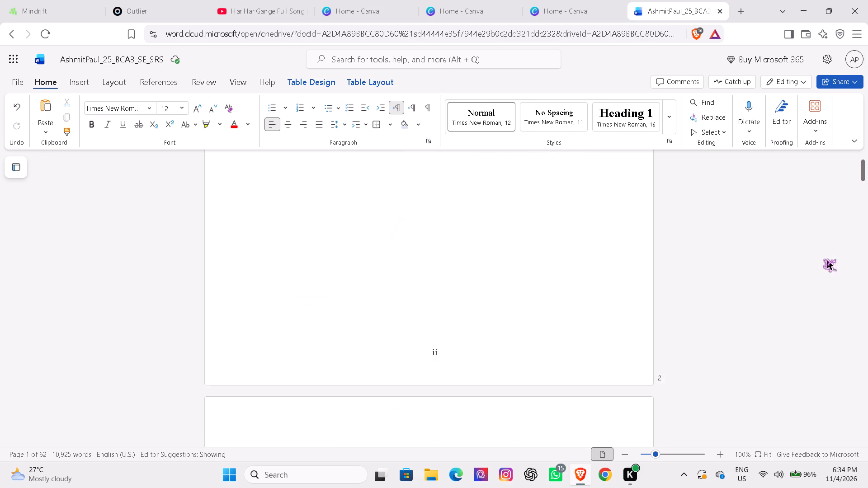
key(Down)
key(Down)
key(Down)
key(Down)
key(Down)
key(Down)
key(Down)
key(Down)
key(Down)
key(Down)
key(Down)
key(Down)
key(Down)
key(Down)
key(Down)
key(Down)
key(Down)
key(Down)
key(Down)
key(Down)
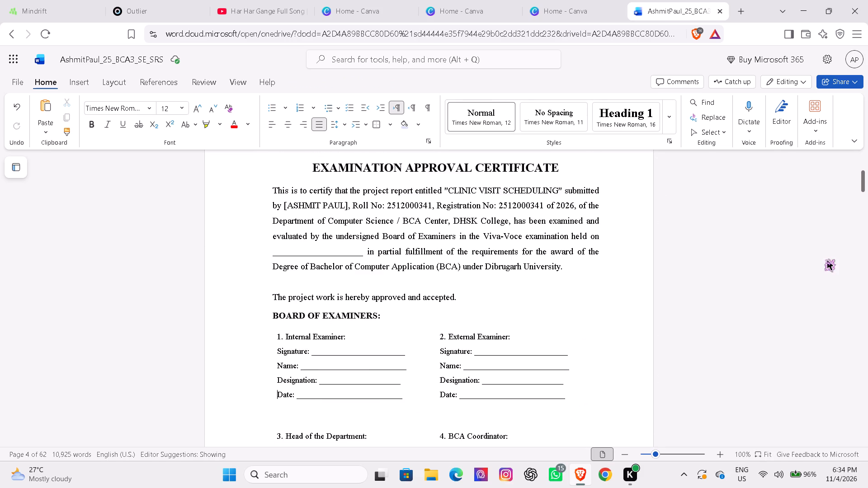
key(Down)
key(Down)
key(Down)
key(Down)
key(Down)
key(Down)
key(Down)
key(Down)
key(Down)
key(Down)
key(Down)
key(Down)
key(Down)
key(Down)
key(Down)
key(Down)
key(Down)
key(Down)
key(Down)
key(Down)
key(Down)
key(Down)
key(Down)
key(Down)
key(Down)
key(Down)
key(Down)
key(Down)
key(Down)
key(Down)
key(Down)
key(Down)
key(Down)
key(Down)
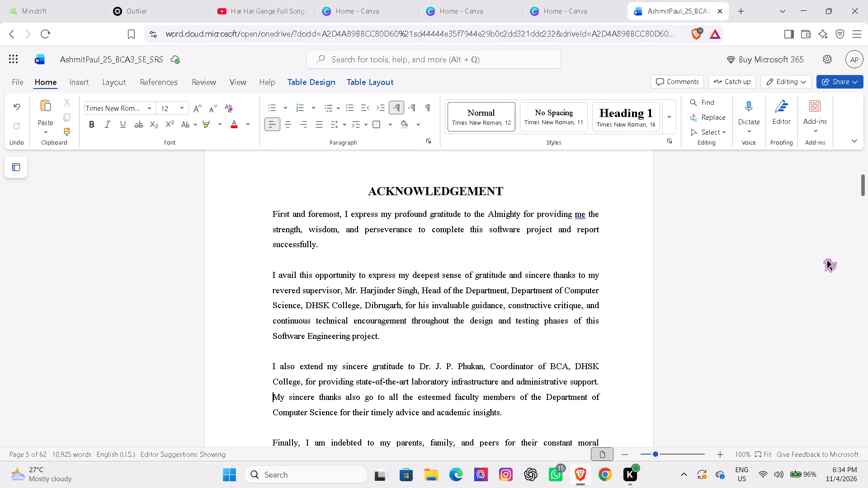
key(Down)
key(Down)
key(Down)
key(Down)
key(Down)
key(Down)
key(Down)
key(Down)
key(Down)
key(Down)
key(Down)
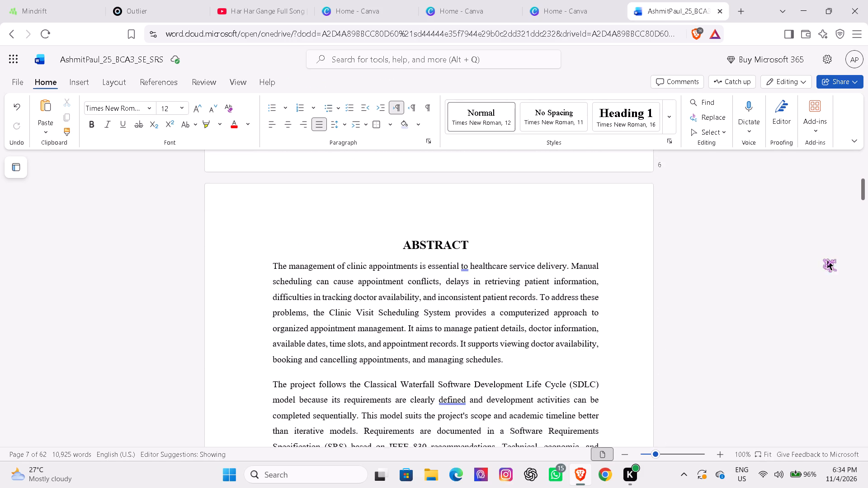
key(Down)
key(Down)
key(Down)
key(Down)
key(Down)
key(Down)
key(Down)
key(Down)
key(Down)
key(Down)
key(Down)
key(Down)
key(Down)
key(Down)
key(Down)
key(Down)
key(Down)
key(Down)
key(Down)
key(Down)
key(Down)
key(Down)
key(Down)
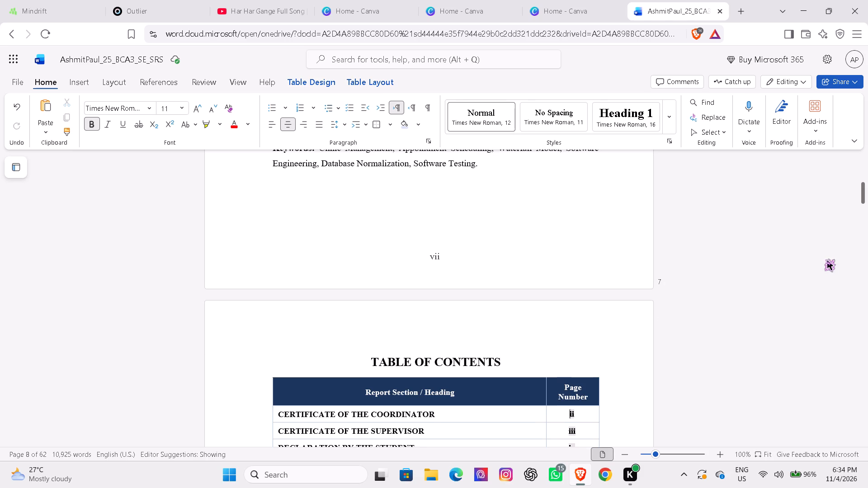
Review the table of contents entries and page numbers from the certificates through to the references entry.
key(Down)
key(Down)
key(Down)
key(Down)
key(Down)
key(Down)
key(Down)
key(Down)
key(Down)
key(Down)
key(Down)
key(Down)
key(Down)
key(Down)
key(Down)
key(Down)
key(Down)
key(Down)
key(Down)
key(Down)
key(Down)
key(Down)
key(Down)
key(Down)
key(Down)
key(Down)
key(Down)
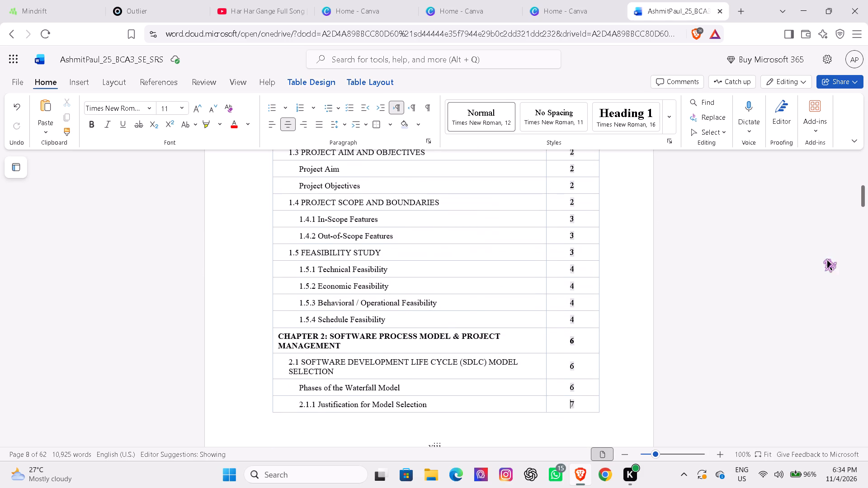
key(Down)
key(Down)
key(Down)
key(Down)
key(Down)
key(Down)
key(Down)
key(Down)
key(Down)
key(Down)
key(Down)
key(Down)
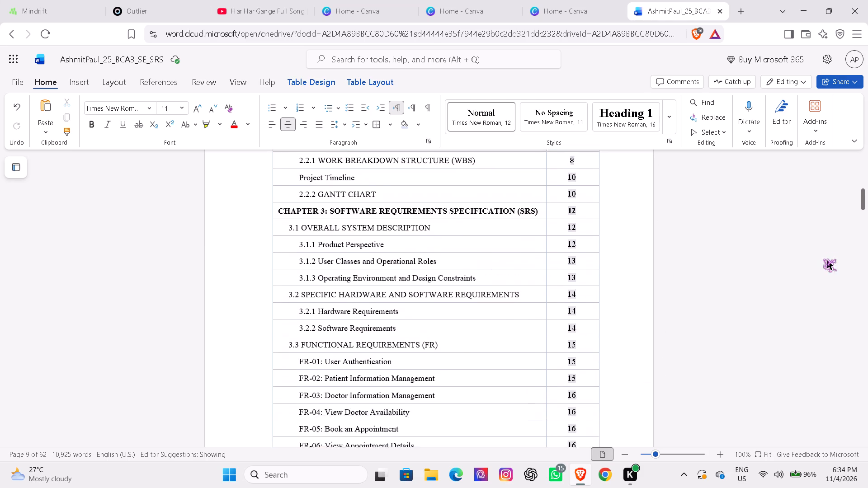
key(Down)
key(Down)
key(Down)
key(Down)
key(Down)
key(Down)
key(Down)
key(Down)
key(Down)
key(Down)
key(Down)
key(Down)
key(Down)
key(Down)
key(Down)
key(Down)
key(Down)
key(Down)
key(Down)
key(Down)
key(Down)
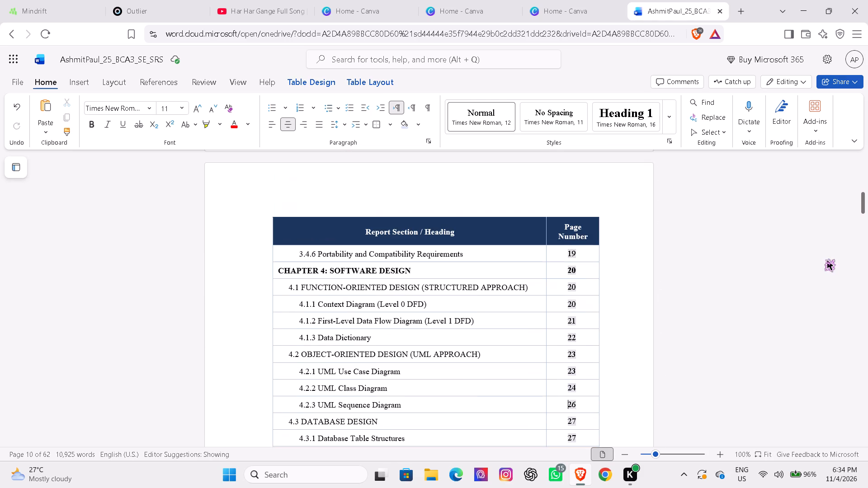
key(Down)
key(Down)
key(Down)
key(Down)
key(Down)
key(Down)
key(Down)
key(Down)
key(Down)
key(Down)
key(Down)
key(Down)
key(Down)
key(Down)
key(Down)
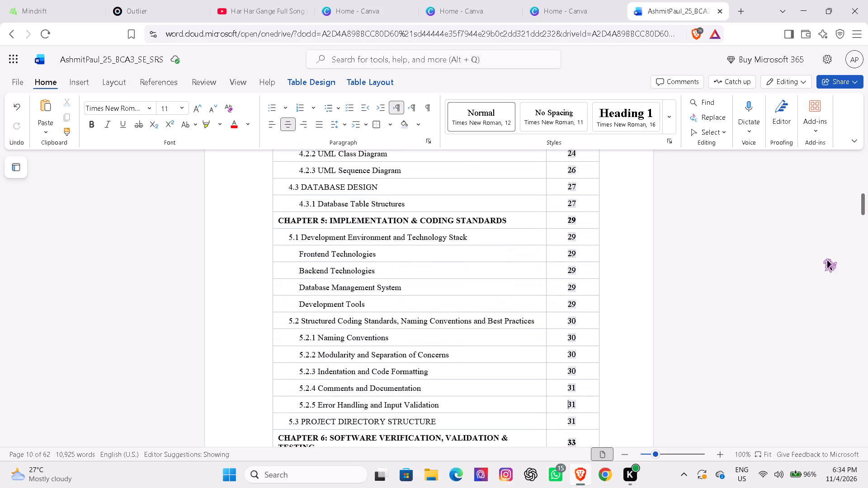
key(Down)
key(Down)
key(Down)
key(Down)
key(Down)
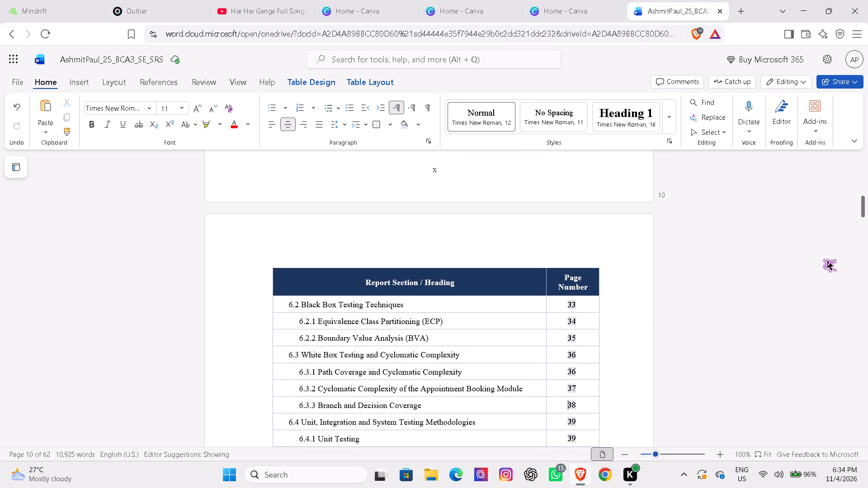
key(Down)
key(Down)
key(Down)
key(Down)
key(Down)
key(Down)
key(Down)
key(Down)
key(Down)
key(Down)
key(Down)
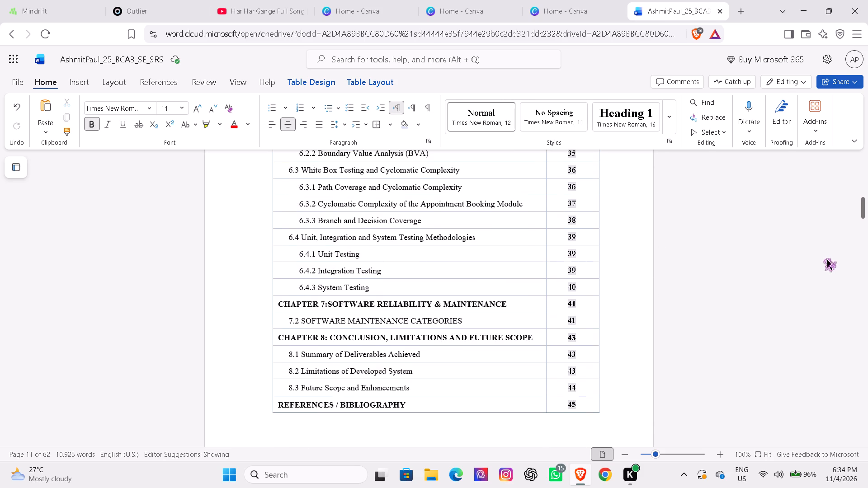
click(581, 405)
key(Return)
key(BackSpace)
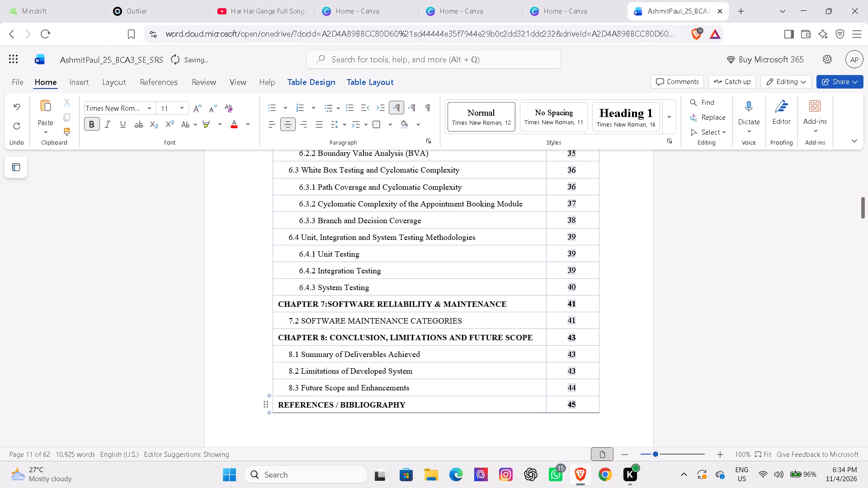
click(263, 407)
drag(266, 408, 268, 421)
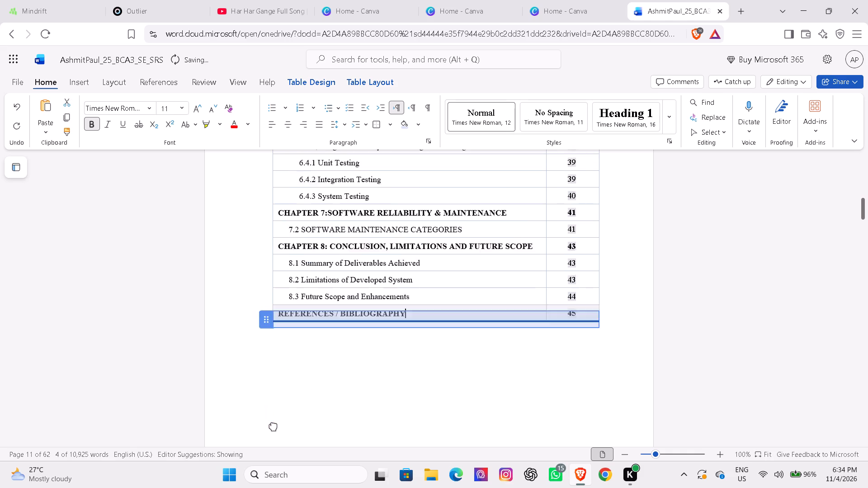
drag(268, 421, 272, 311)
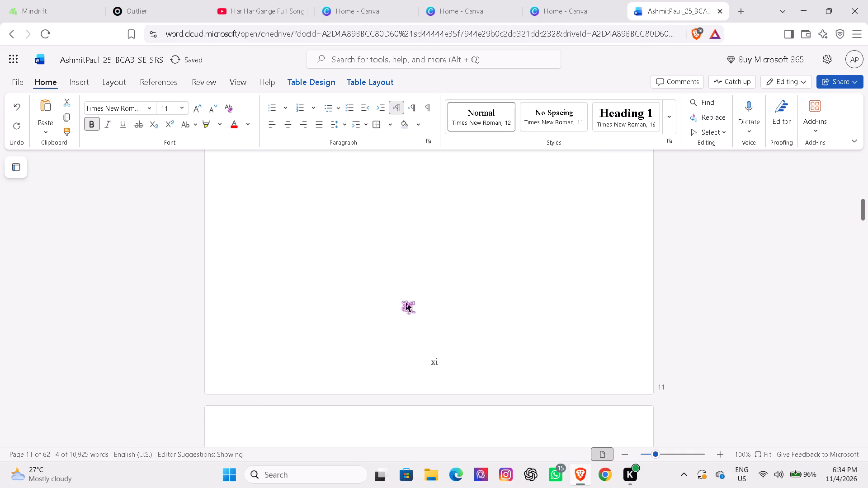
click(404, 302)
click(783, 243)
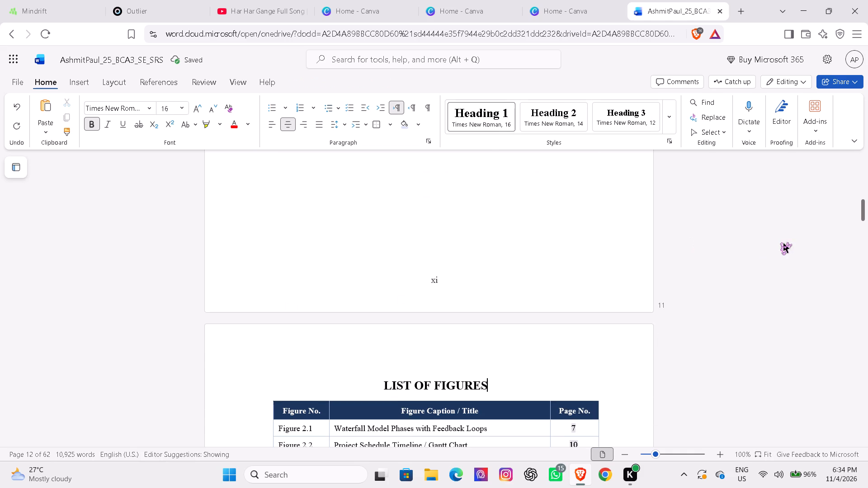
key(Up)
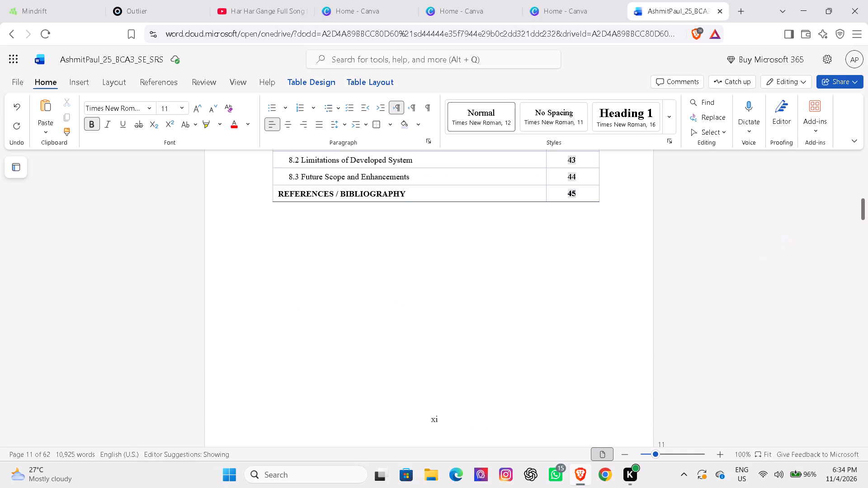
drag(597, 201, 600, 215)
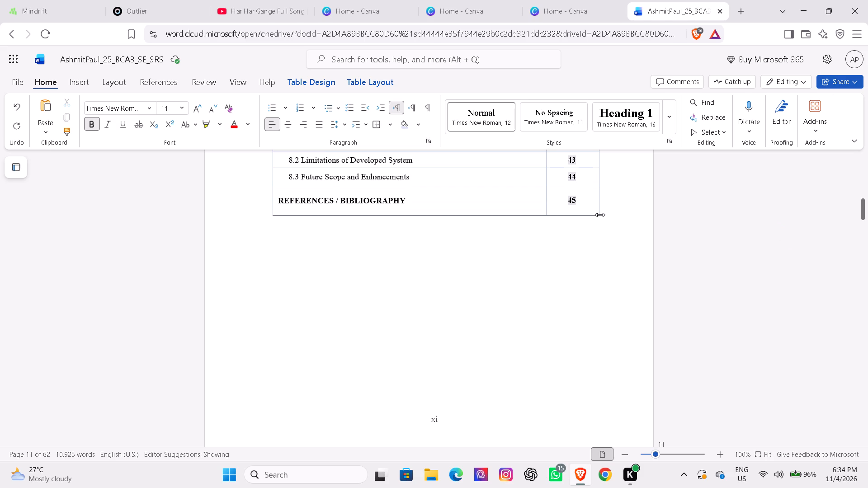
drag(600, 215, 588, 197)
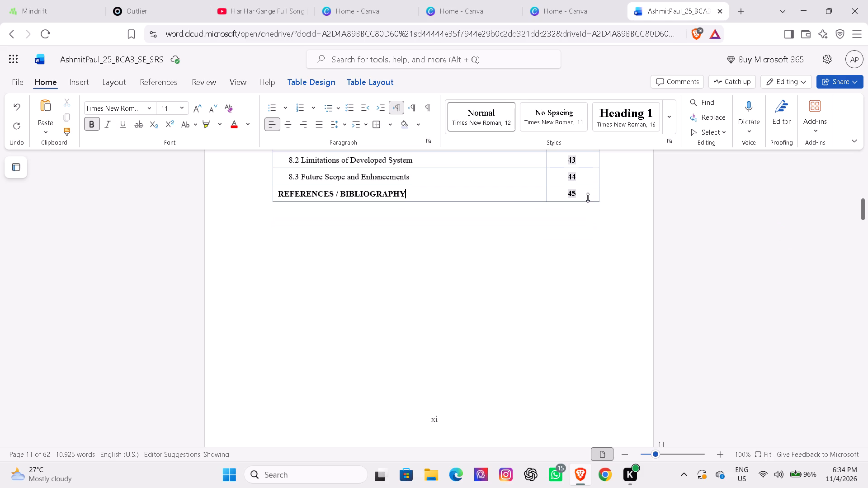
Add a row below "REFERENCES / BIBLIOGRAPHY" in the table of contents and enter "Appendice", indented by two spaces.
click(264, 196)
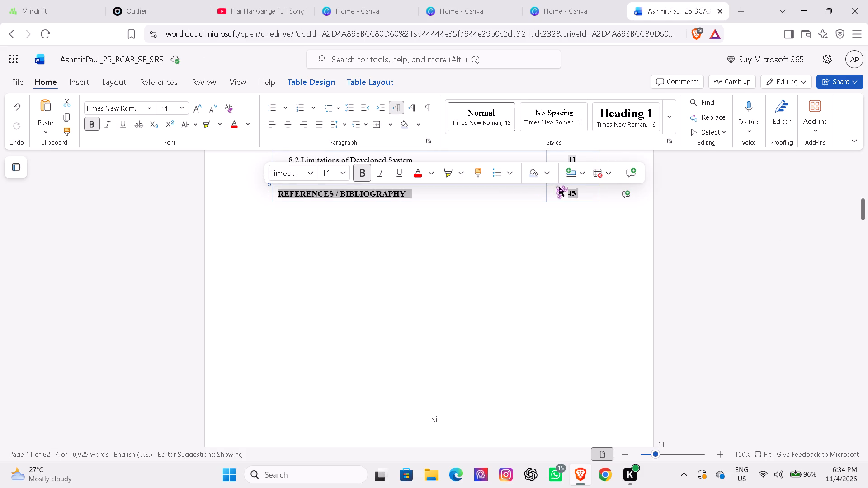
click(578, 174)
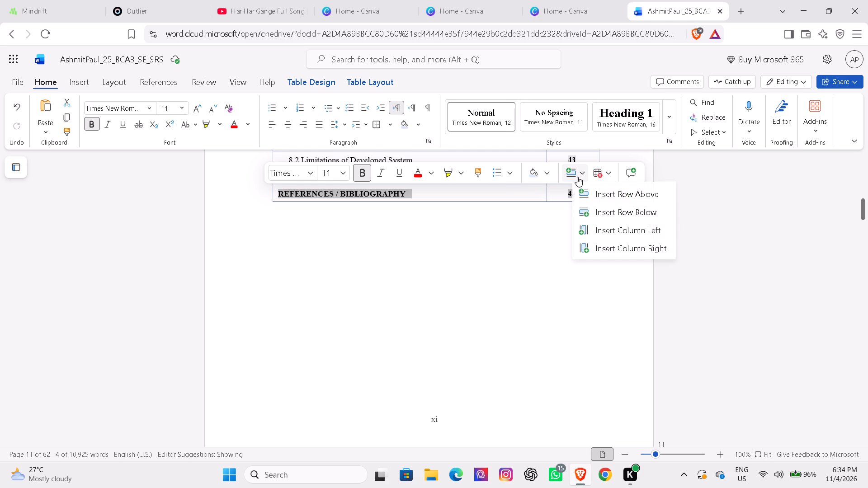
click(585, 208)
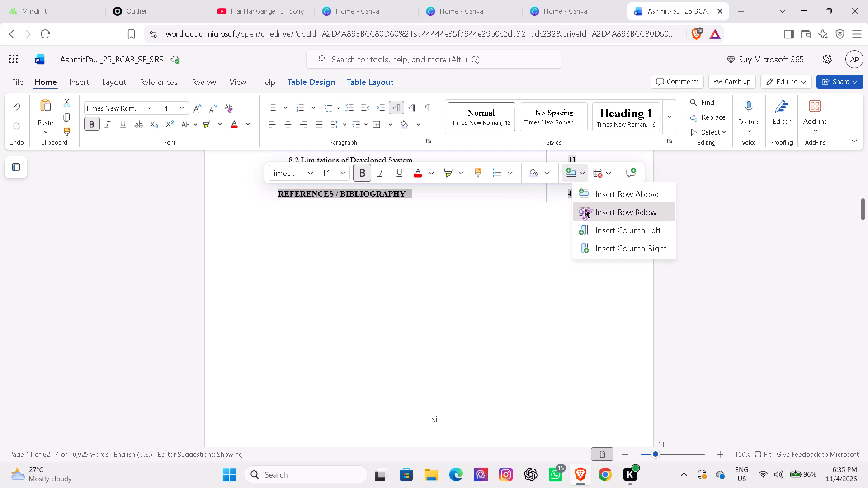
click(330, 213)
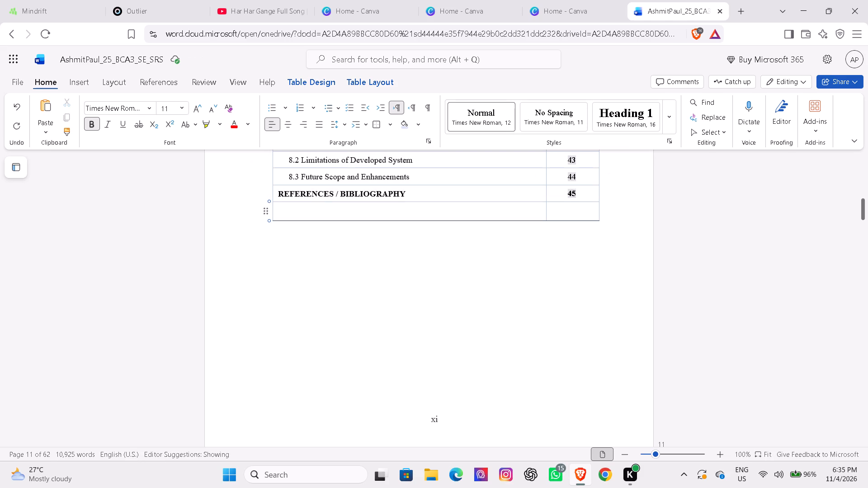
key(shift+a)
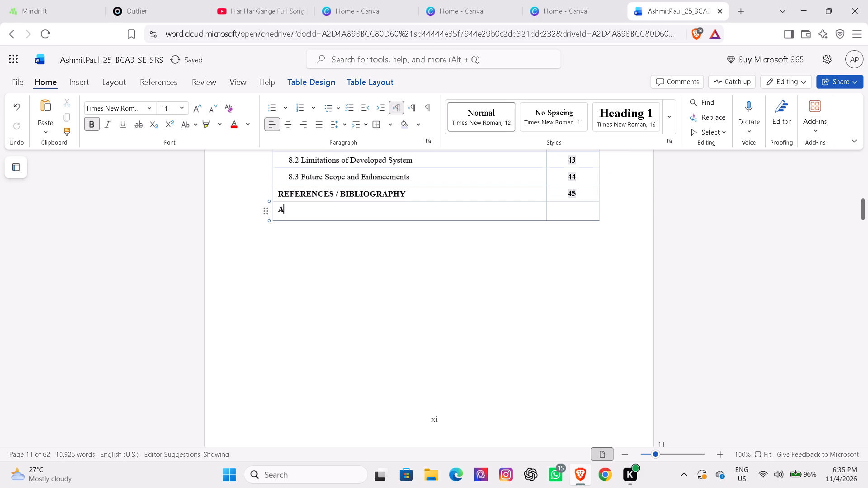
text(ppe)
key(n)
text(dice)
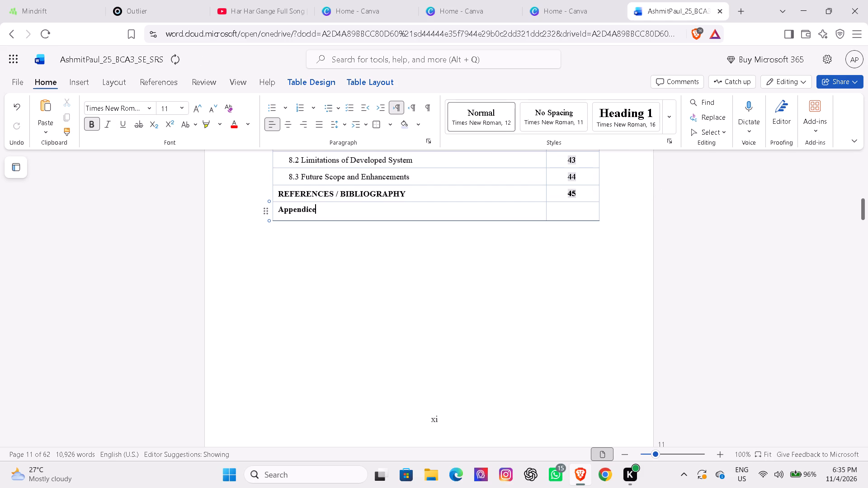
click(276, 212)
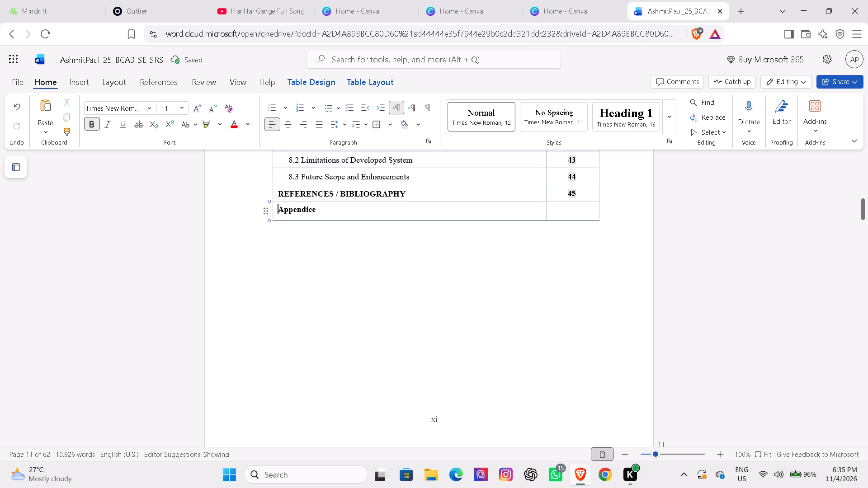
key(space)
key(space)
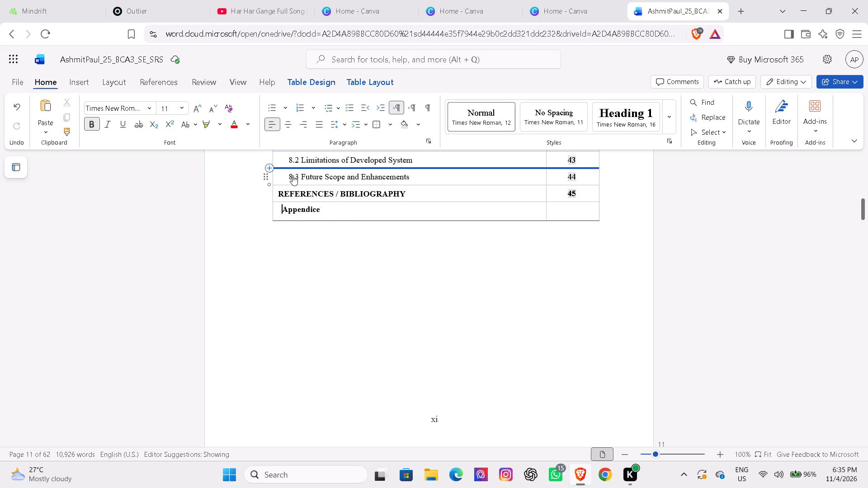
Set the font size of the "Appendice" entry in the table of contents to 12.
click(293, 193)
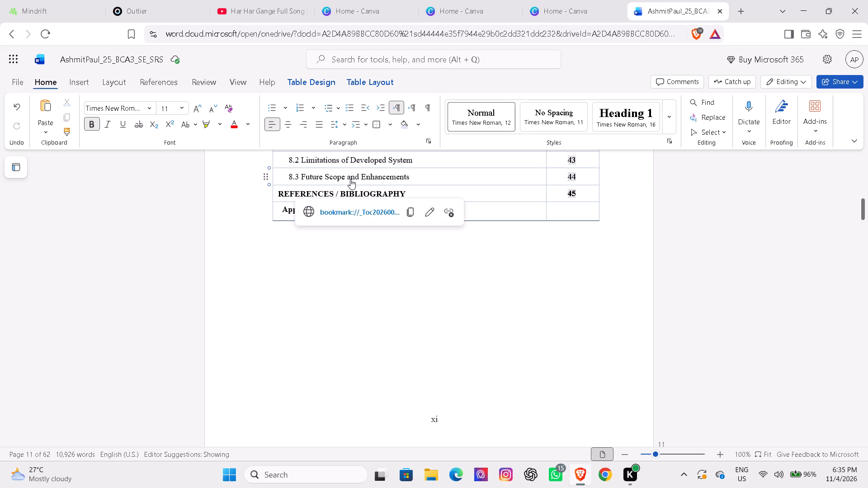
click(358, 189)
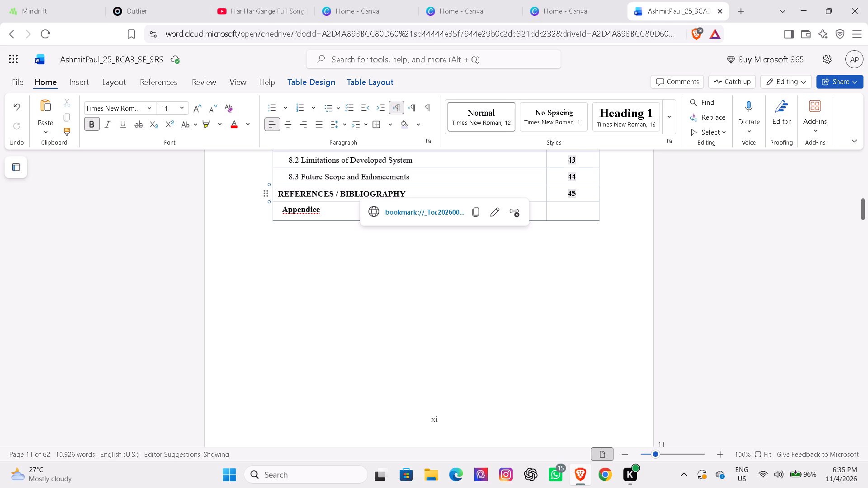
click(401, 186)
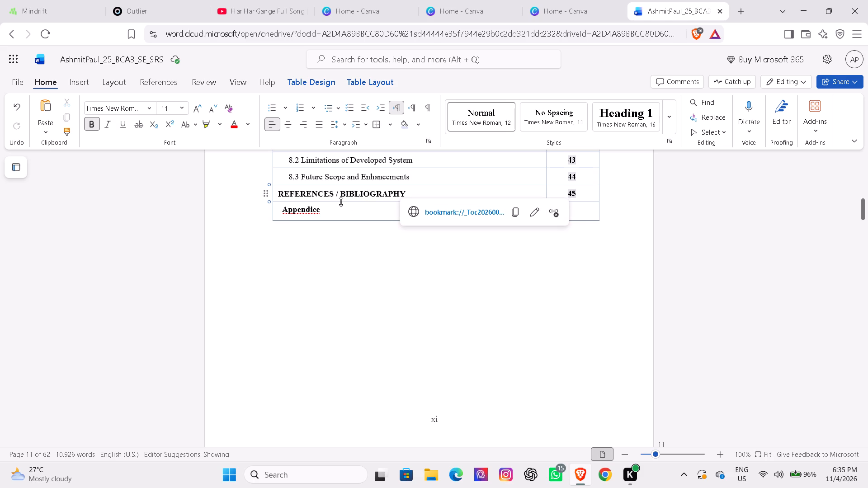
click(325, 206)
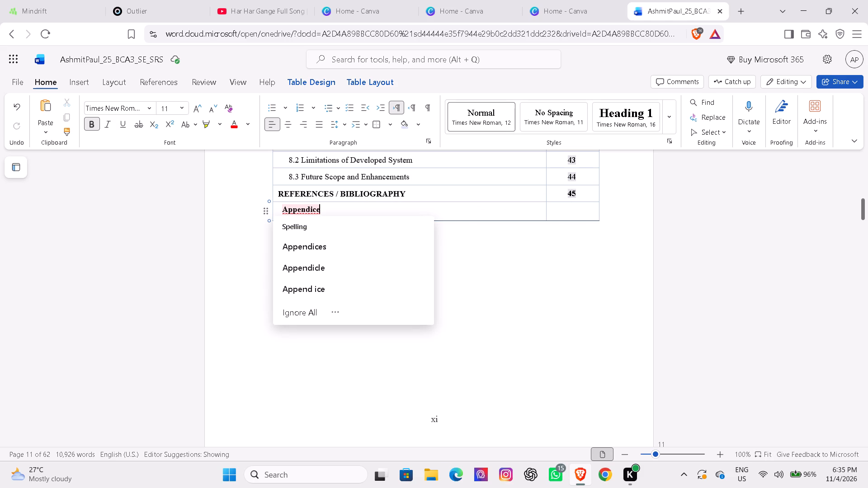
drag(285, 209, 292, 209)
drag(292, 209, 320, 212)
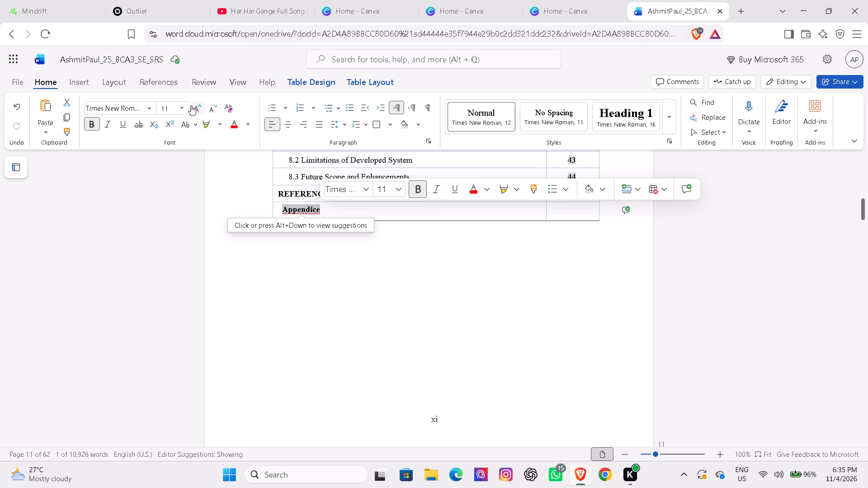
click(183, 105)
click(176, 188)
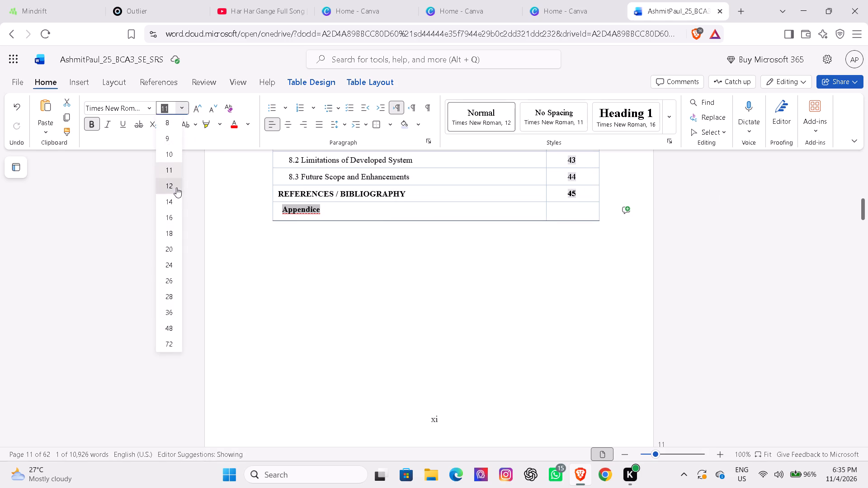
Enter 47 as the page number for the "Appendice" entry.
click(564, 206)
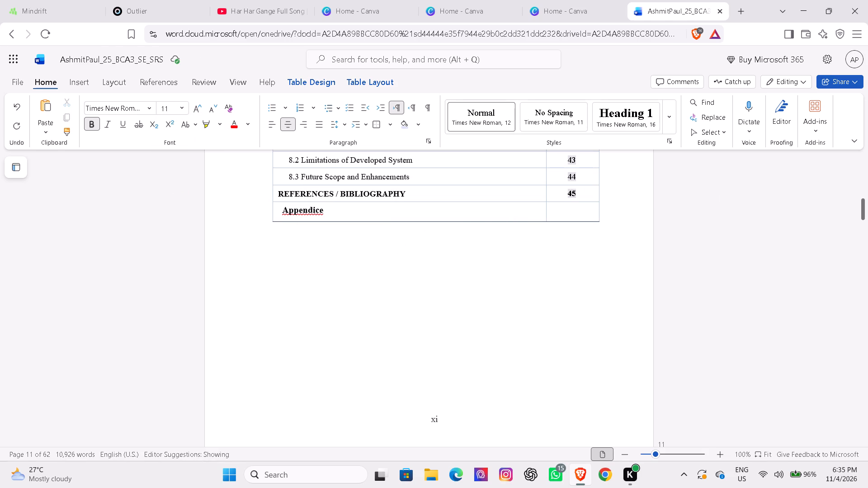
text(47)
Review the appendices from the end of the document back to the "APPENDICES" heading, checking their page numbers.
key(Up)
key(Up)
key(Up)
key(Up)
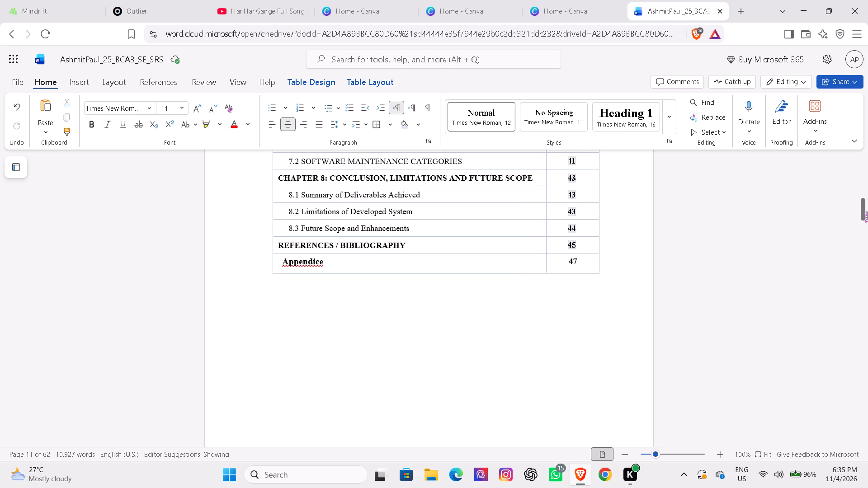
drag(867, 212, 860, 335)
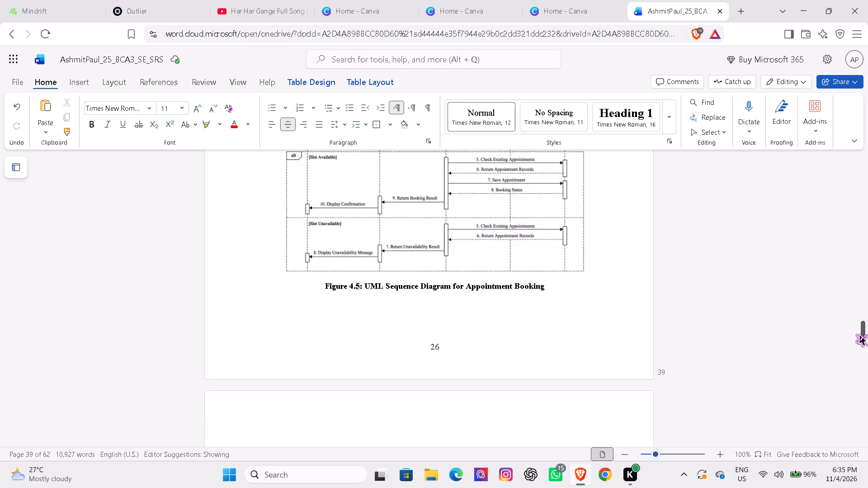
drag(860, 335, 866, 436)
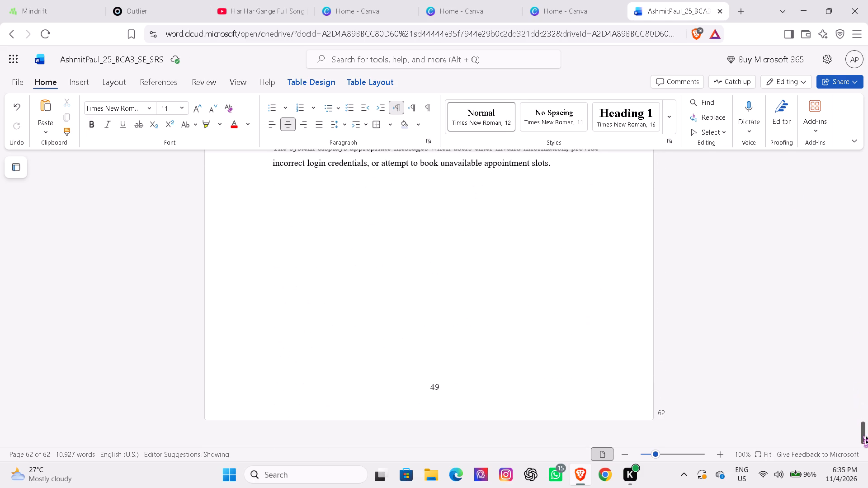
drag(866, 436, 866, 437)
click(783, 370)
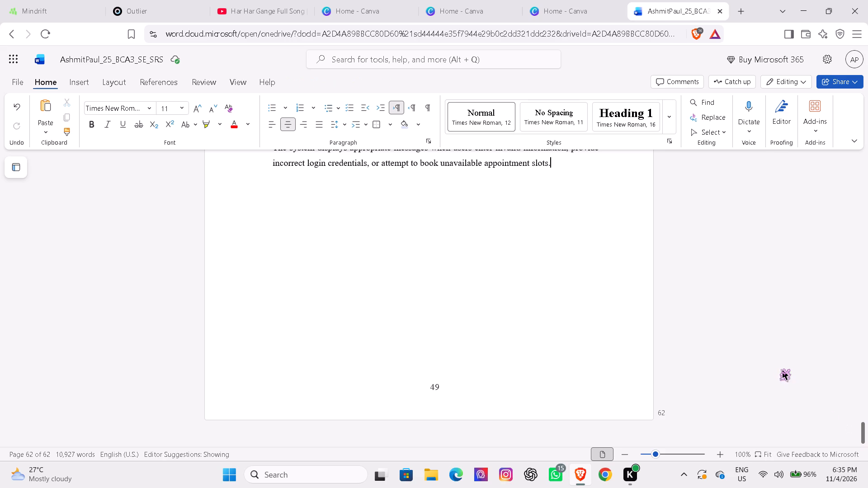
key(Up)
key(Up)
key(Up)
key(Up)
key(Up)
key(Up)
key(Up)
key(Up)
key(Up)
key(Up)
key(Up)
key(Up)
key(Up)
key(Up)
key(Up)
key(Up)
key(Up)
key(Up)
key(Up)
key(Up)
key(Up)
key(Up)
key(Up)
key(Up)
key(Up)
key(Up)
key(Up)
key(Up)
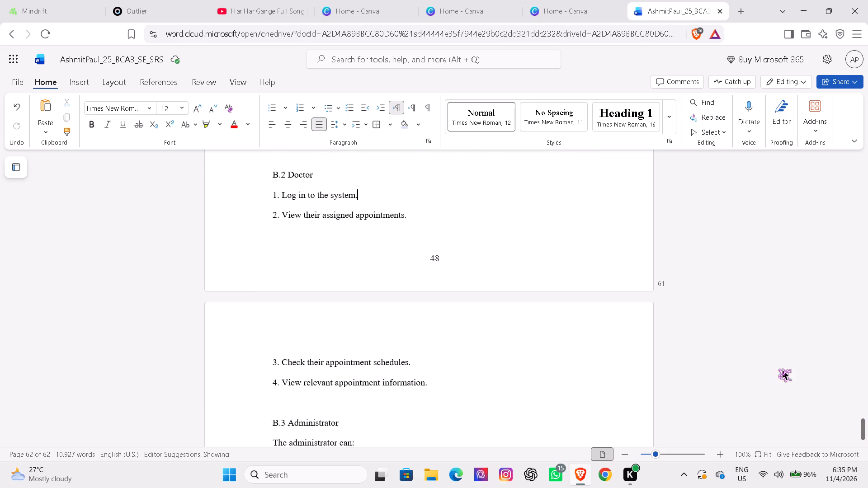
key(Up)
key(Up)
key(Up)
key(Up)
key(Up)
key(Up)
key(Up)
key(Up)
key(Up)
key(Up)
key(Up)
key(Up)
key(Up)
key(Up)
key(Up)
key(Up)
key(Up)
key(Up)
key(Up)
key(Up)
key(Up)
key(Up)
key(Up)
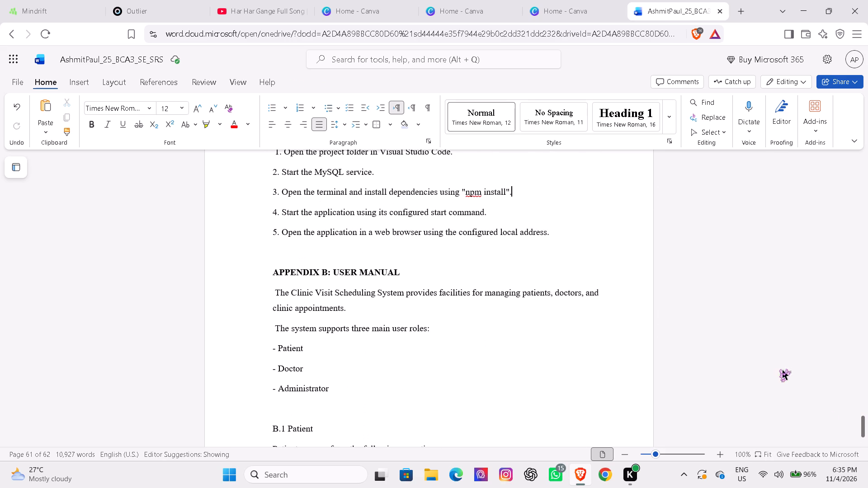
key(Up)
key(Up)
key(Up)
key(Up)
key(Up)
key(Up)
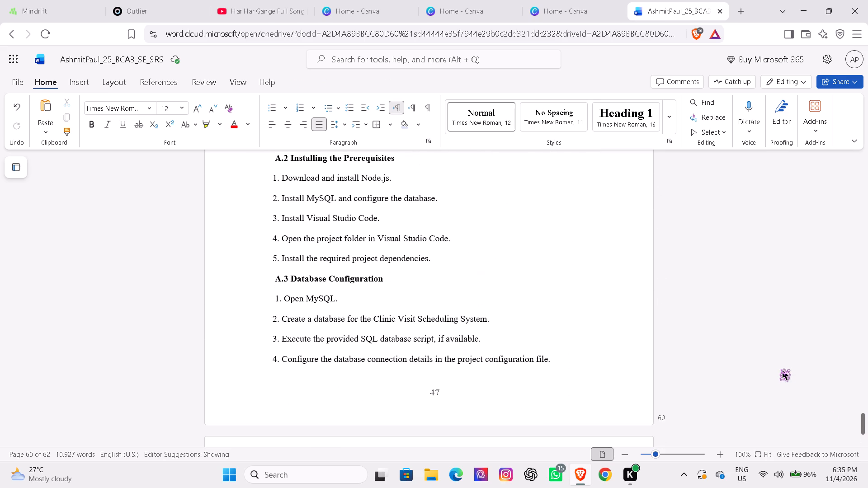
key(Up)
key(Up)
key(Up)
key(Up)
key(Up)
key(Up)
key(Up)
key(Up)
key(Up)
key(Up)
key(Up)
key(Up)
key(Up)
key(Up)
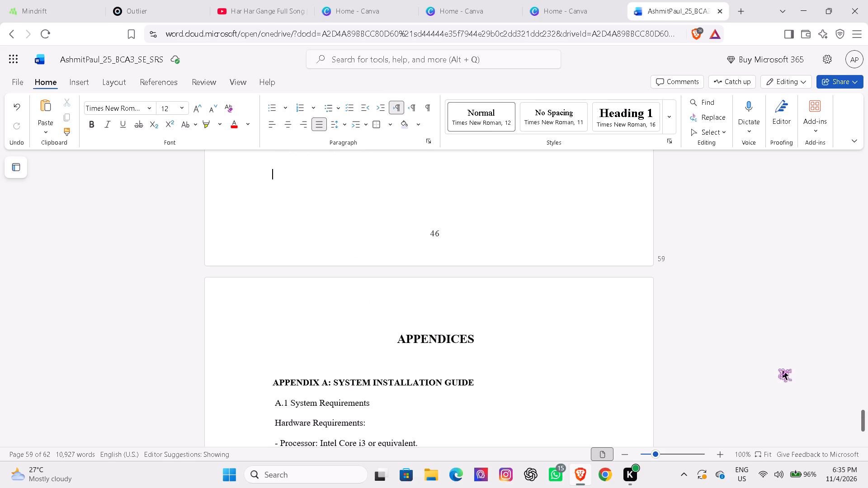
Check which pages the "REFERENCES / BIBLIOGRAPHY" heading and the Chapter 8 sections fall on.
key(Up)
key(Up)
key(Up)
key(Up)
key(Up)
key(Up)
key(Up)
key(Up)
key(Up)
key(Up)
key(Up)
key(Up)
key(Up)
key(Up)
key(Up)
key(Up)
key(Up)
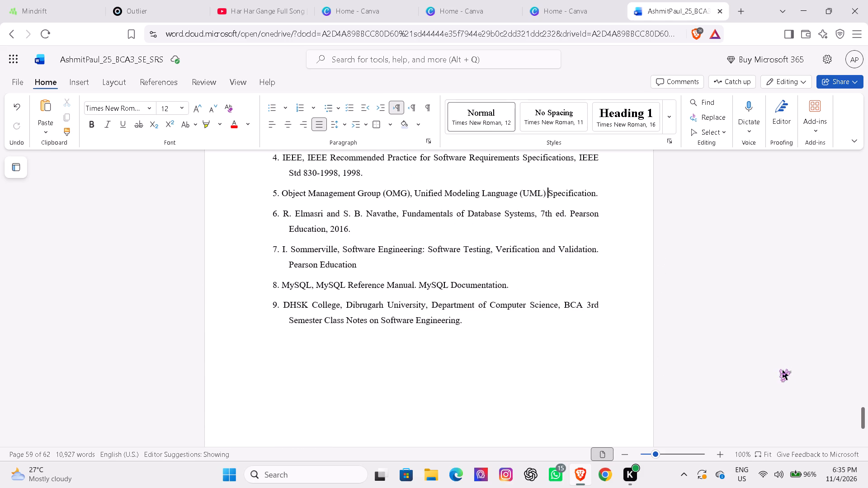
key(Up)
key(Up)
key(Up)
key(Up)
key(Up)
key(Up)
key(Up)
key(Up)
key(Up)
key(Up)
key(Up)
key(Up)
key(Up)
key(Up)
key(Up)
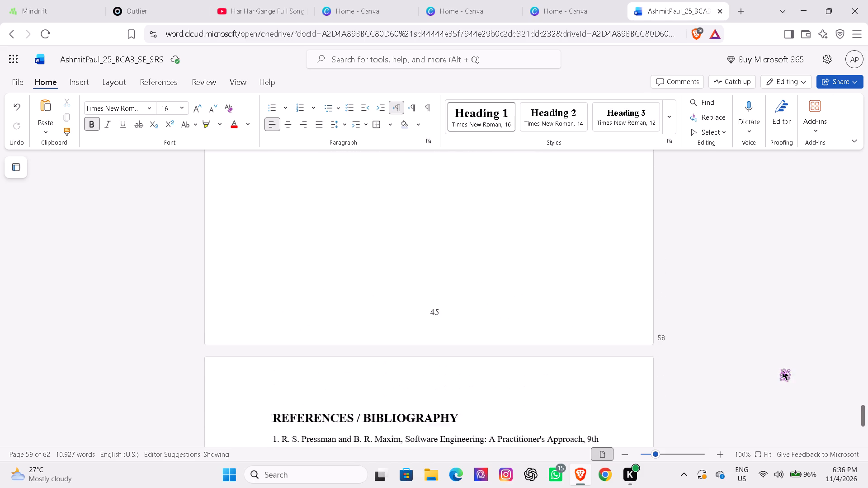
key(Up)
key(Up)
key(Up)
key(Up)
key(Up)
key(Up)
key(Up)
key(Up)
key(Up)
key(Up)
key(Up)
key(Up)
key(Up)
key(Up)
key(Up)
key(Up)
key(Up)
key(Up)
key(Up)
key(Up)
key(Up)
key(Up)
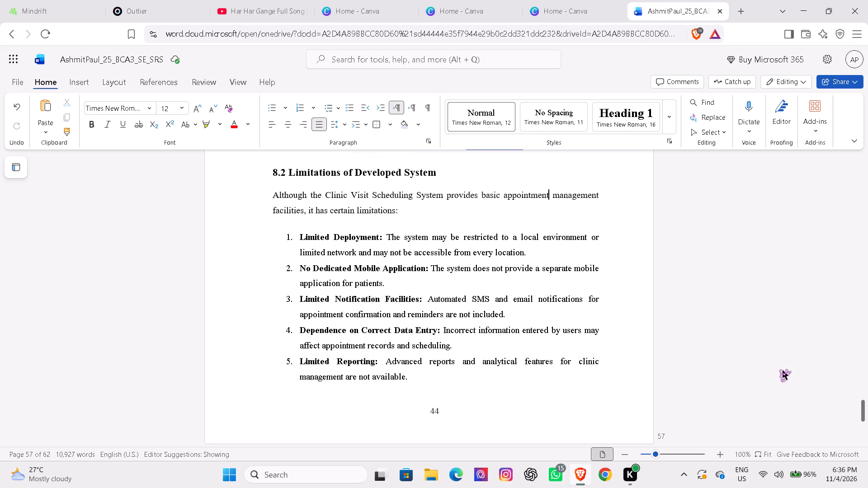
Set the page number of the "REFERENCES / BIBLIOGRAPHY" entry in the table of contents to 46.
drag(867, 411, 866, 302)
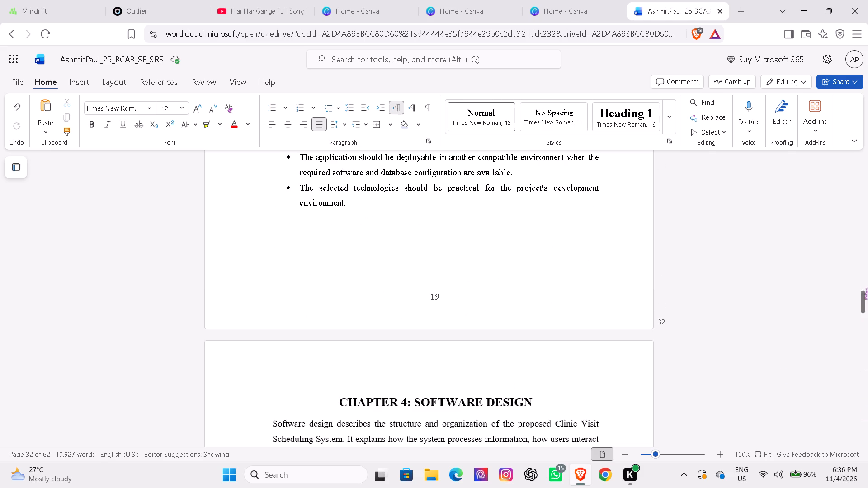
drag(866, 297, 854, 229)
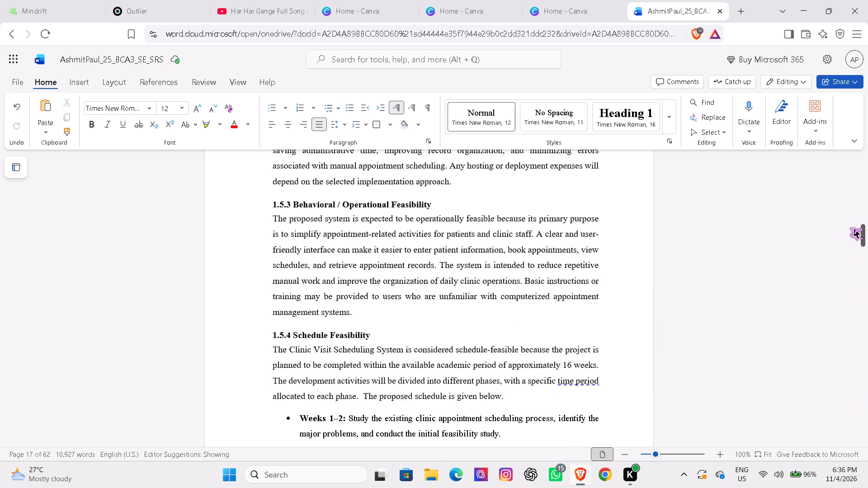
drag(854, 229, 854, 213)
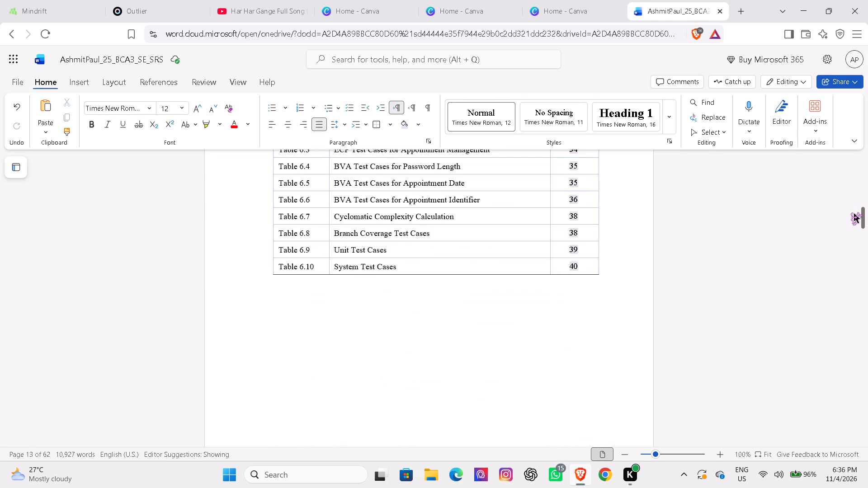
click(652, 228)
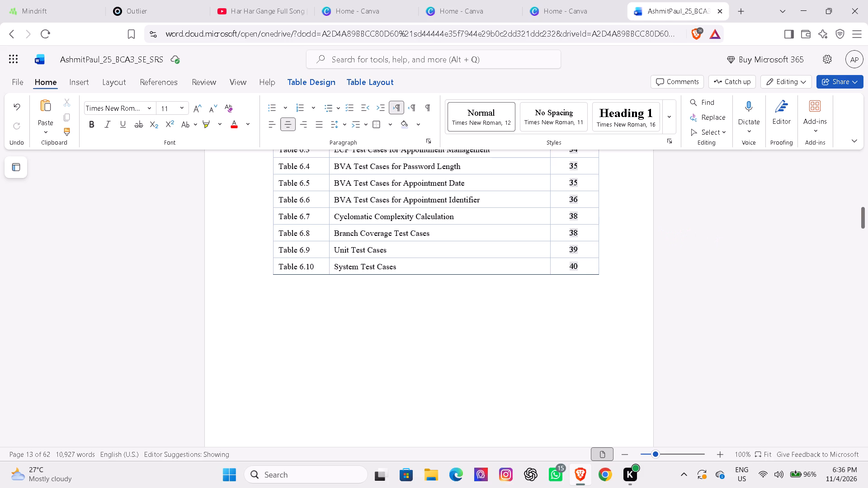
key(Up)
key(Up)
key(Up)
key(Up)
key(Up)
key(Up)
key(Up)
key(Up)
key(Up)
key(Up)
key(Up)
key(Up)
key(Up)
key(Up)
key(Up)
key(Up)
key(Up)
key(Up)
key(Up)
key(Up)
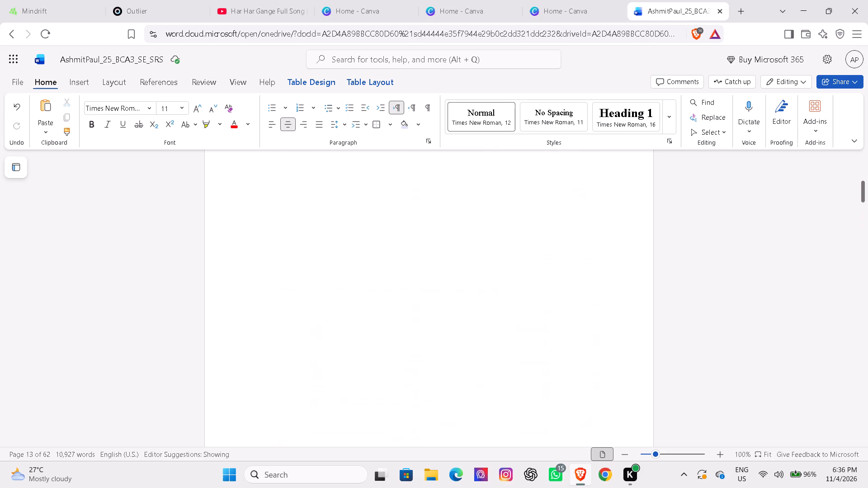
key(Down)
key(Down)
key(Down)
key(Down)
key(Down)
key(Down)
key(Down)
key(Down)
key(Down)
key(Down)
key(Down)
key(Down)
key(Down)
key(Down)
key(Down)
key(Down)
key(Down)
key(Down)
key(Down)
key(Down)
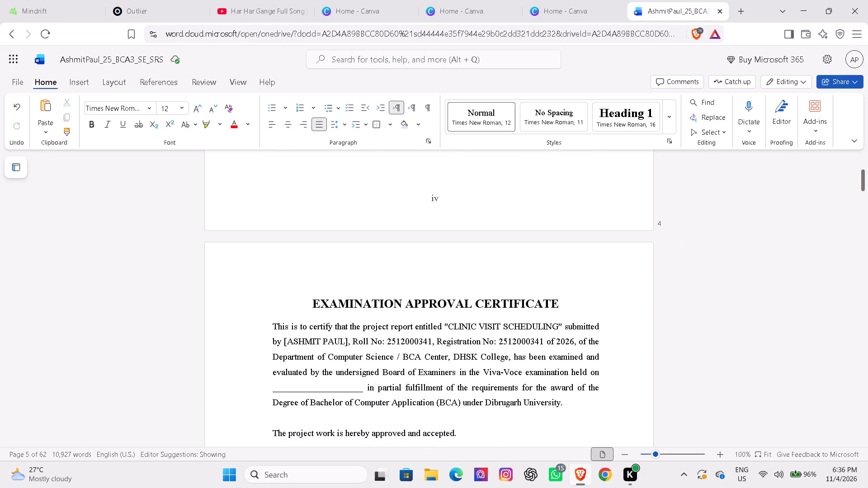
drag(859, 177, 859, 184)
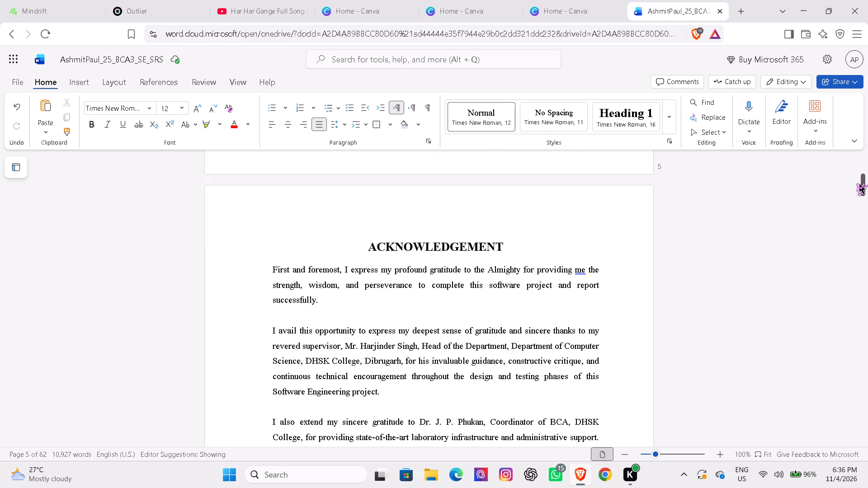
drag(859, 184, 859, 190)
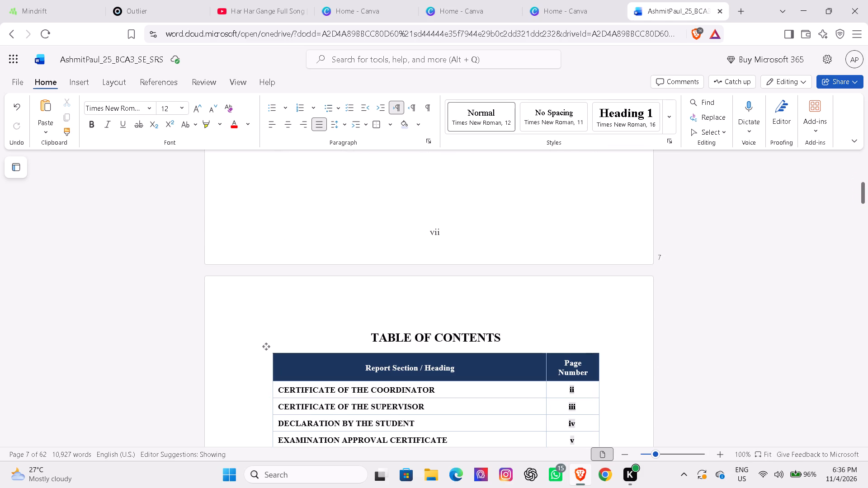
click(603, 404)
key(Down)
key(Down)
key(Down)
key(Down)
key(Down)
key(Down)
key(Down)
key(Down)
key(Down)
key(Down)
key(Down)
key(Down)
key(Down)
key(Down)
key(Down)
key(Down)
key(Down)
key(Down)
key(Down)
key(Down)
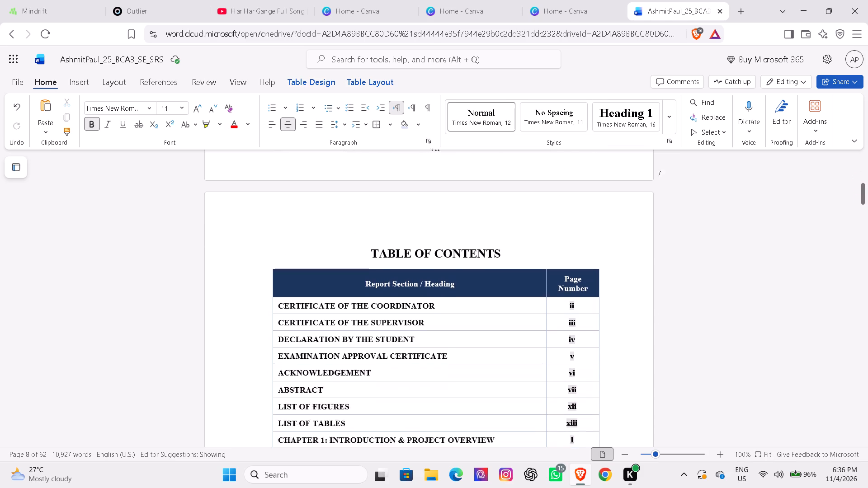
key(Down)
key(Down)
key(Down)
key(Down)
key(Down)
key(Down)
key(Down)
key(Down)
key(Down)
key(Down)
key(Down)
key(Down)
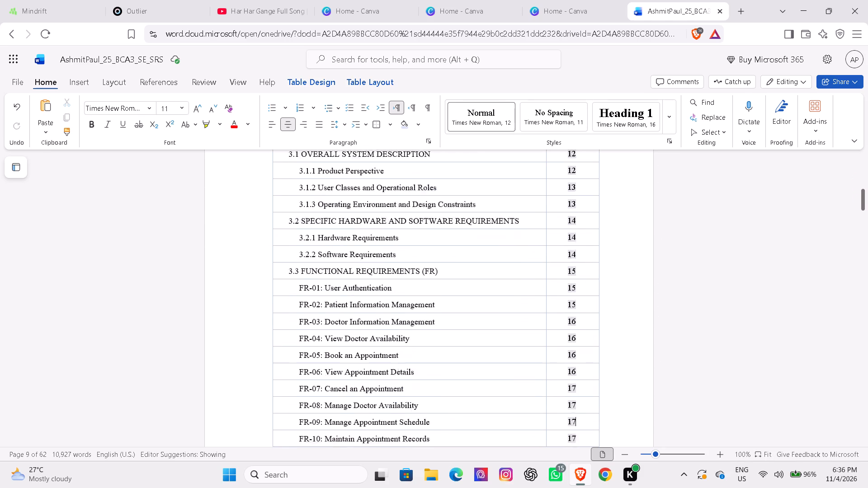
key(Down)
key(Down)
key(Down)
key(Down)
key(Down)
key(Down)
key(Down)
key(Down)
key(Down)
key(Down)
key(Down)
key(Down)
key(Down)
key(Down)
key(Down)
key(Down)
key(Down)
key(Down)
key(Down)
key(Down)
key(Down)
key(Down)
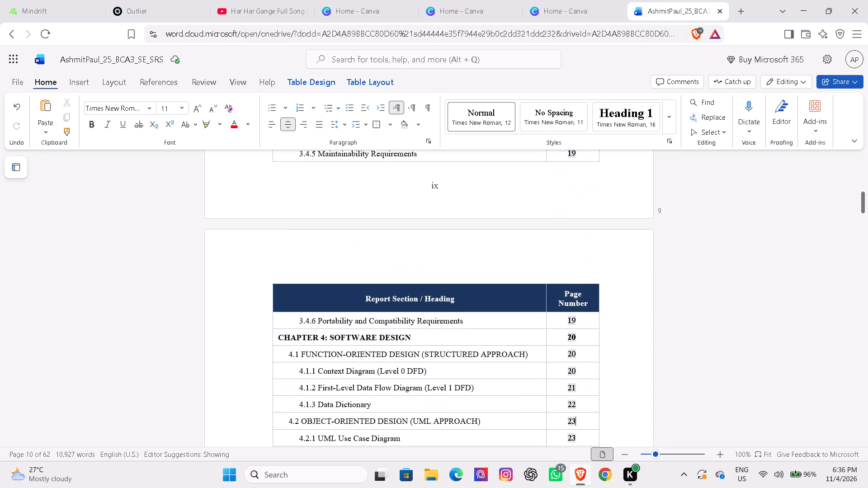
key(Down)
key(Down)
key(Down)
key(Down)
key(Down)
key(Down)
key(Down)
key(Down)
key(Down)
key(Down)
key(Down)
key(Down)
key(Down)
key(Down)
key(Down)
key(Down)
key(Down)
key(Down)
key(Down)
key(Down)
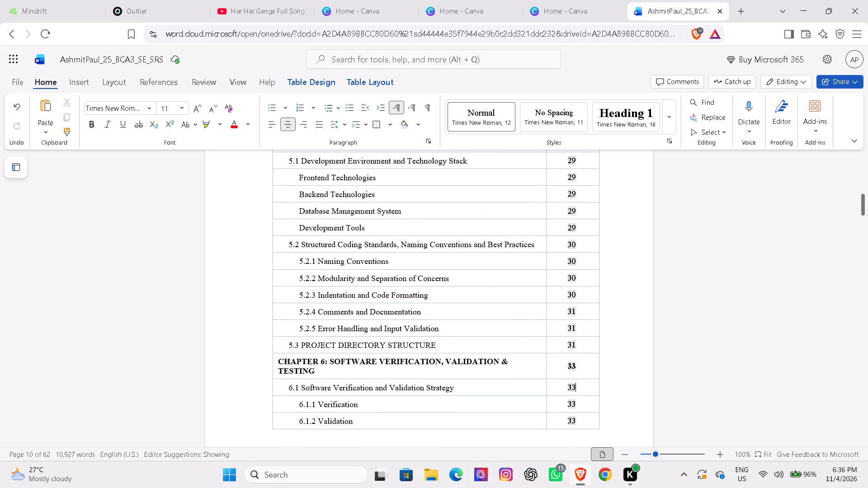
key(Down)
key(Down)
key(Down)
key(Down)
key(Down)
key(Down)
key(Down)
key(Down)
key(Down)
key(Down)
key(Down)
key(Down)
key(Down)
key(Down)
key(Down)
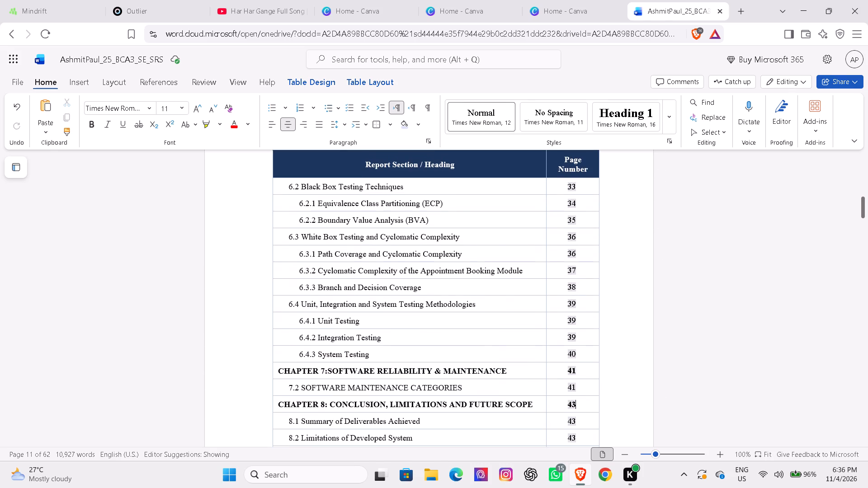
key(Up)
key(Up)
key(Up)
key(Up)
key(Up)
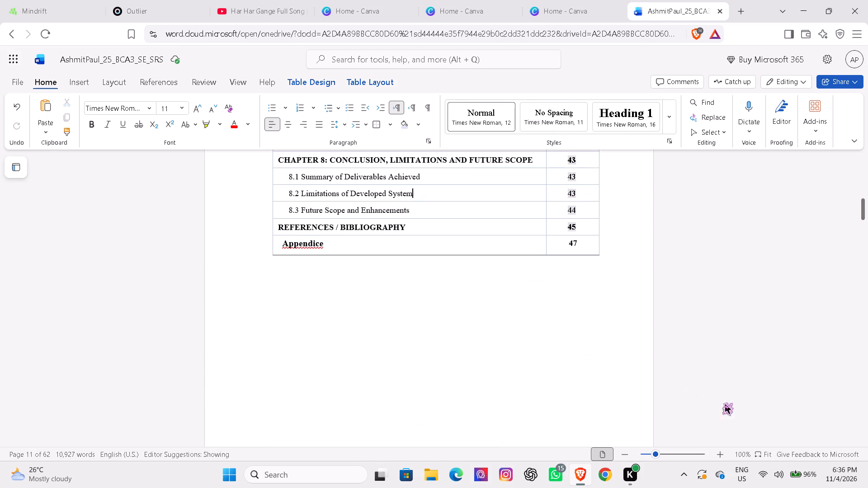
click(584, 228)
key(BackSpace)
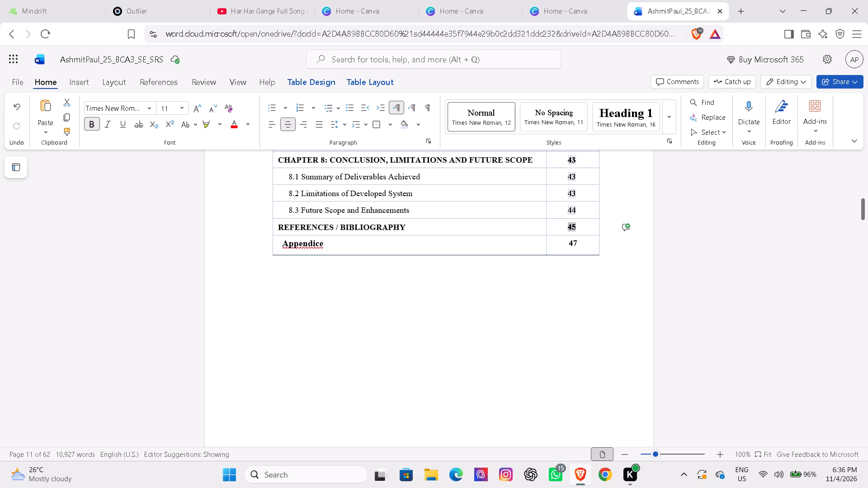
key(BackSpace)
key(4)
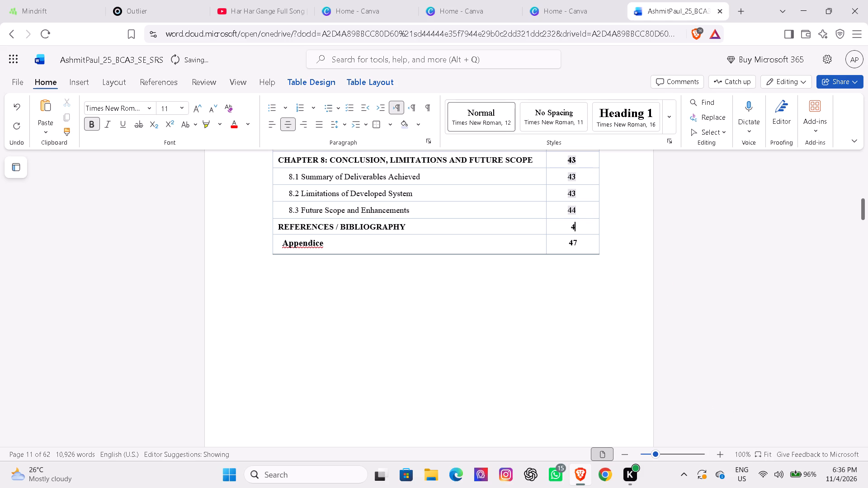
key(6)
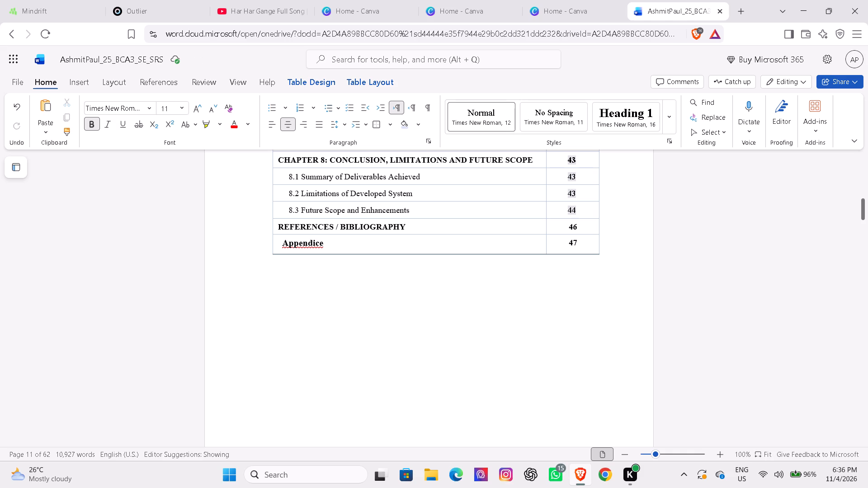
click(625, 249)
Check which page the "8.3 Future Scope and Enhancements" section of Chapter 8 falls on.
key(Down)
key(Down)
key(Down)
key(Down)
key(Down)
key(Down)
key(Down)
key(Down)
key(Down)
key(Down)
key(Down)
key(Down)
key(Down)
key(Down)
key(Down)
key(Down)
key(Down)
key(Down)
key(Down)
key(Down)
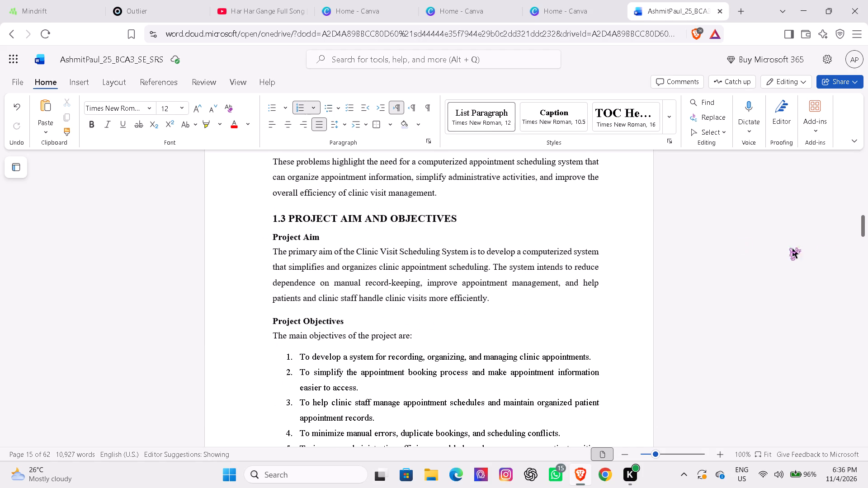
drag(866, 223, 840, 358)
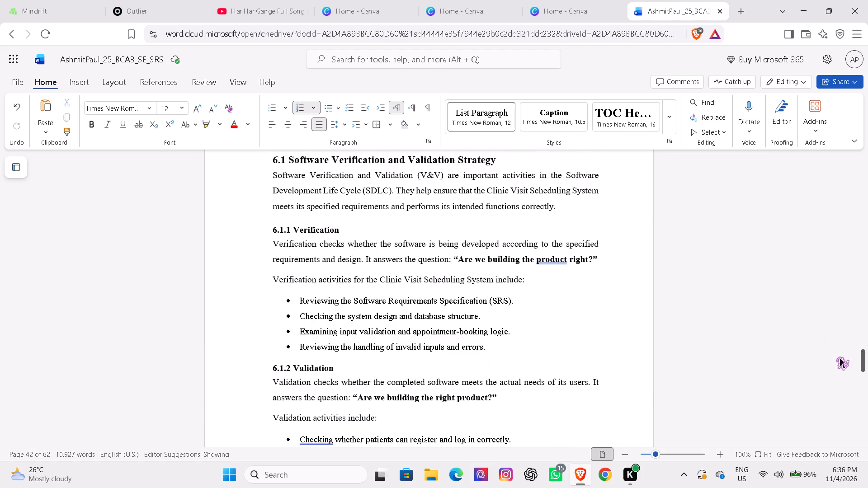
drag(840, 358, 839, 356)
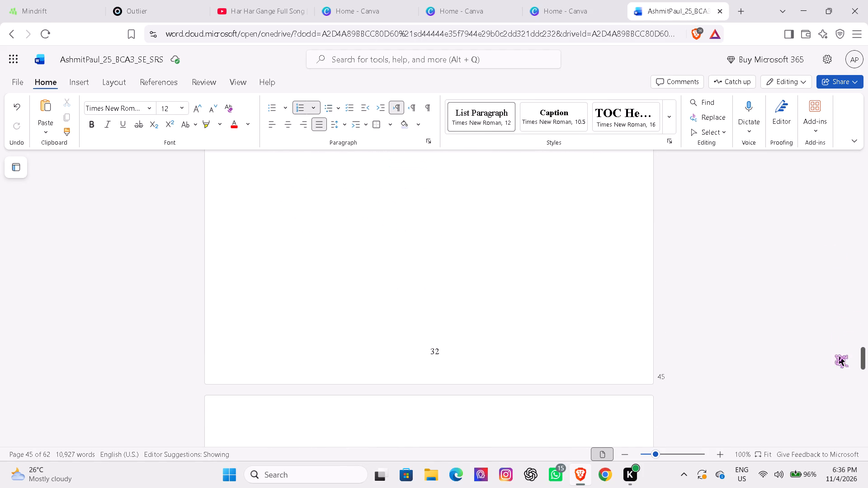
drag(839, 356, 840, 396)
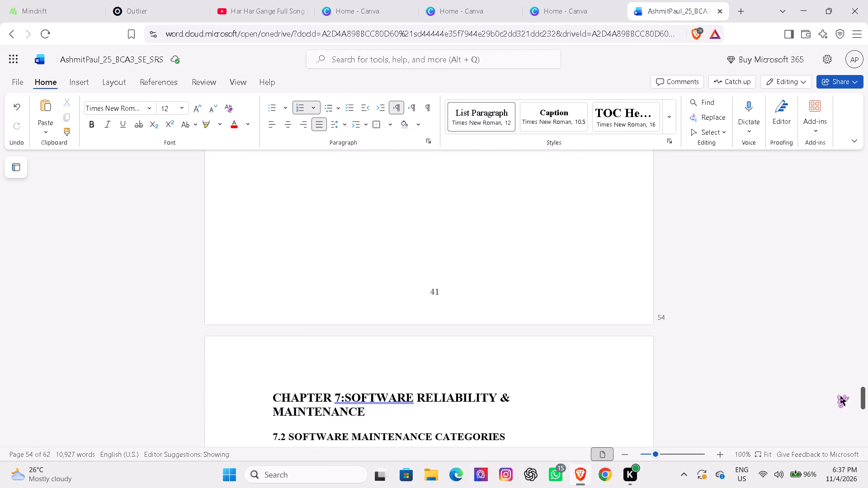
drag(840, 396, 841, 409)
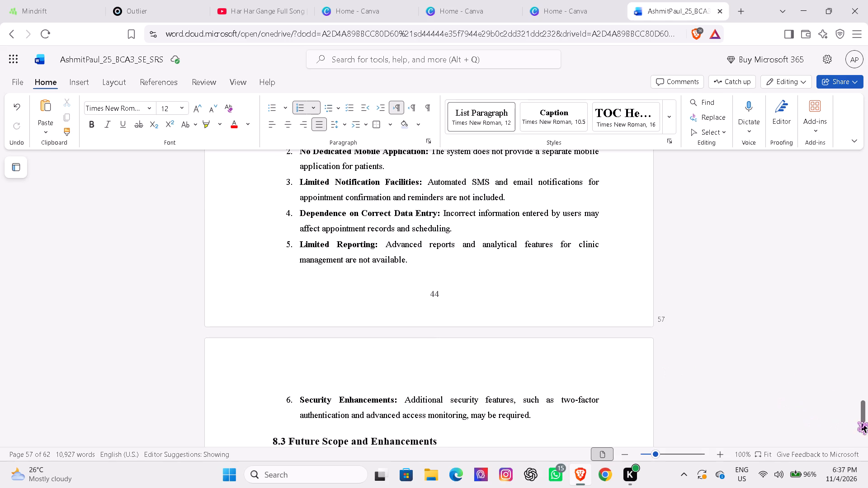
Set the page number of the "8.3 Future Scope and Enhancements" entry in the table of contents to 45.
drag(863, 421, 836, 260)
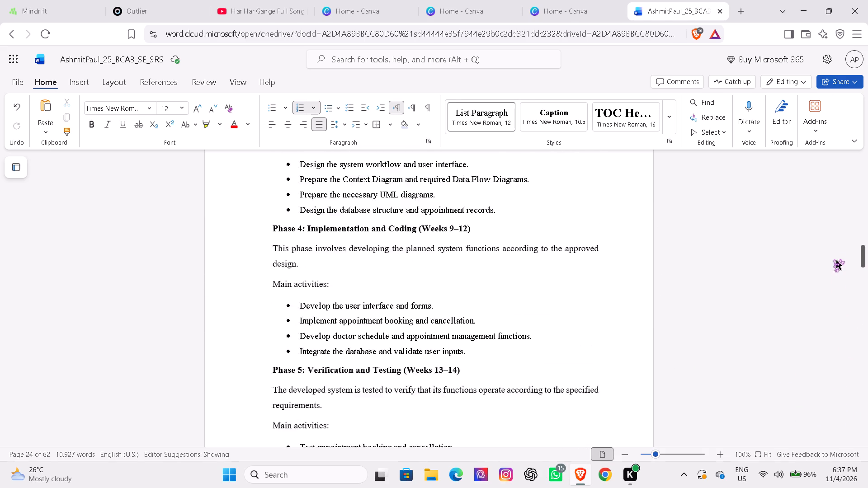
drag(836, 260, 831, 235)
drag(867, 226, 864, 215)
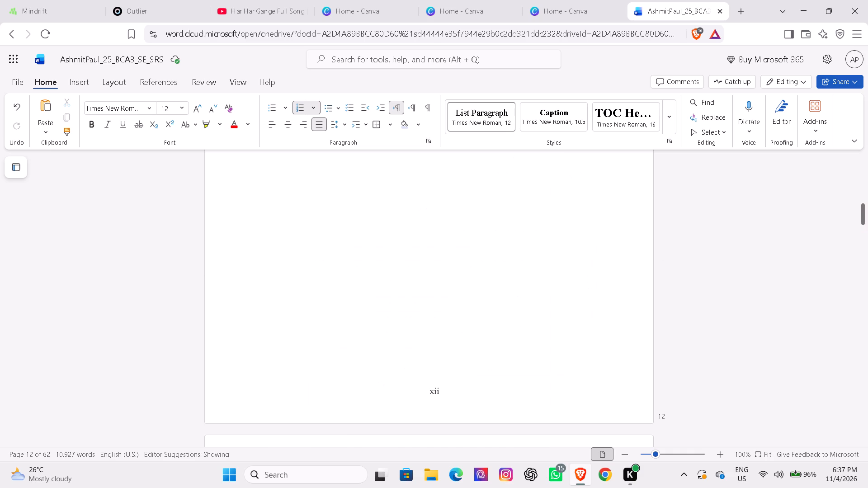
click(544, 295)
key(Down)
key(Up)
key(Up)
key(Up)
key(Up)
key(Up)
key(Up)
key(Up)
key(Up)
key(Up)
key(Up)
key(Up)
key(Up)
key(Up)
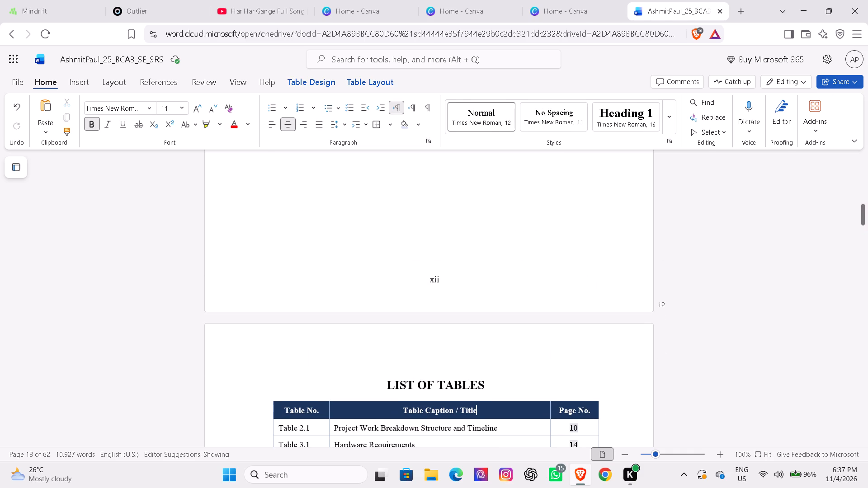
key(Up)
key(Up)
key(Up)
key(Up)
key(Up)
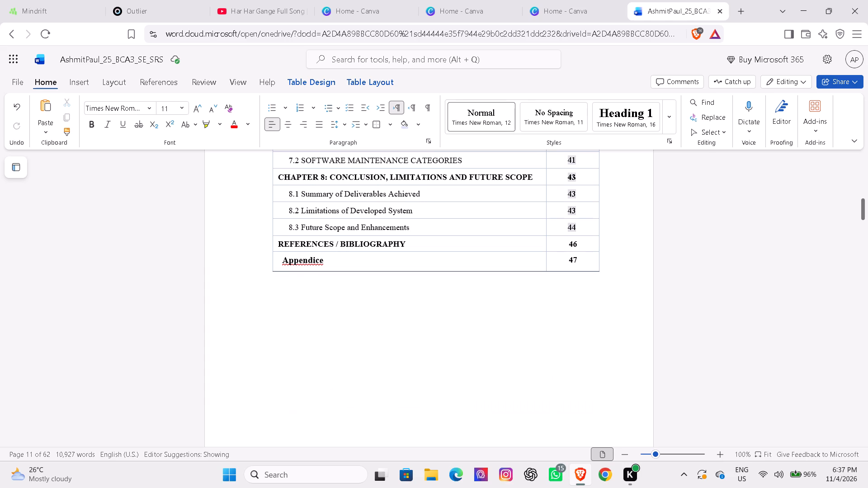
click(579, 222)
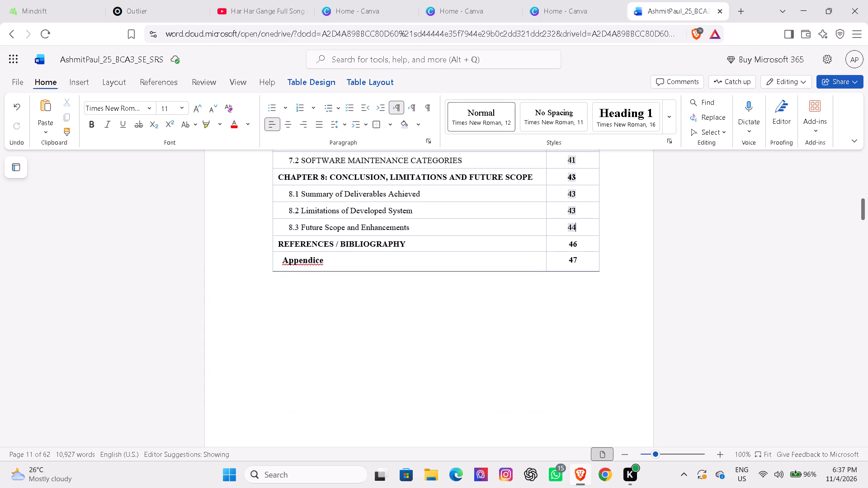
click(581, 230)
key(BackSpace)
key(BackSpace)
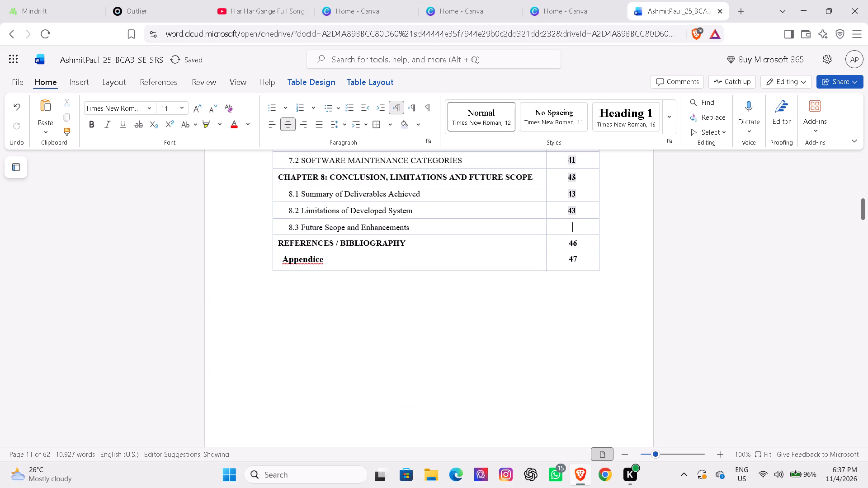
text(45)
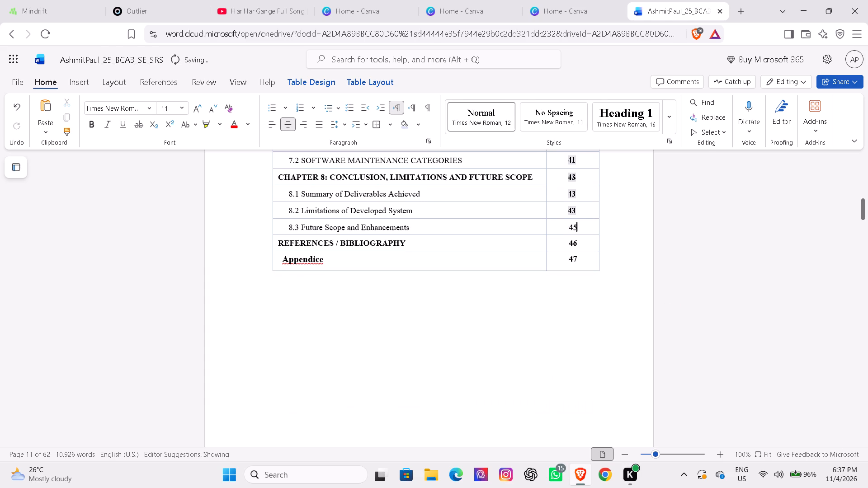
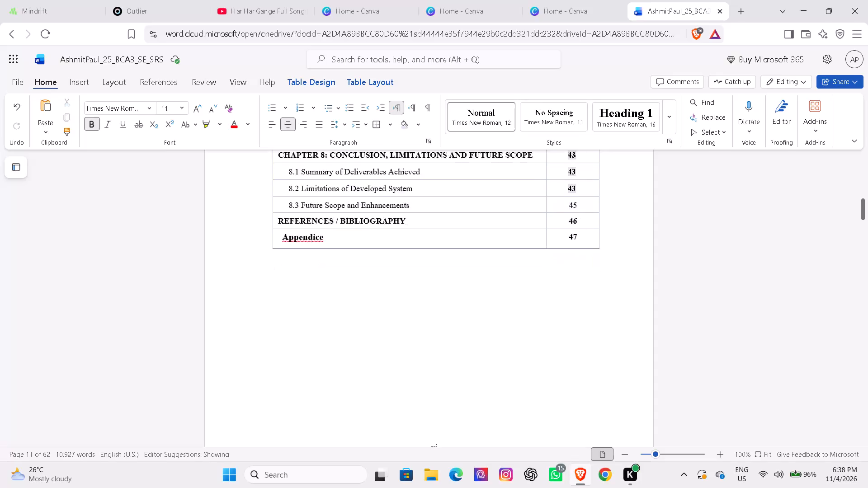
Copy the text from the "1.4.1 In-Scope Features" heading through the first sentence of "1.5.4 Schedule Feasibility".
key(Down)
key(Down)
key(Down)
key(Down)
key(Down)
key(Down)
key(Down)
key(Down)
key(Down)
key(Down)
key(Down)
key(Down)
key(Down)
key(Down)
key(Down)
key(Down)
key(Down)
key(Down)
key(Down)
key(Down)
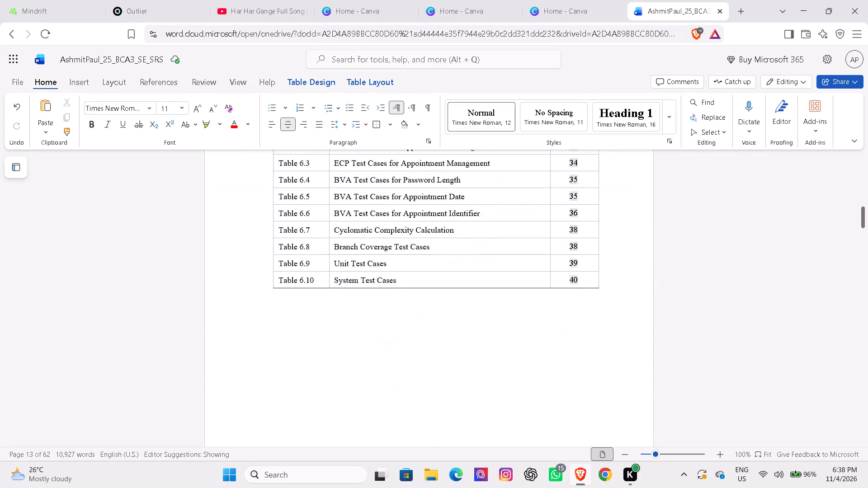
key(Down)
key(Down)
key(Down)
key(Down)
key(Down)
key(Down)
key(Down)
key(Down)
key(Down)
key(Down)
key(Down)
key(Down)
key(Down)
key(Down)
key(Down)
key(Down)
key(Down)
key(Down)
key(Down)
key(Down)
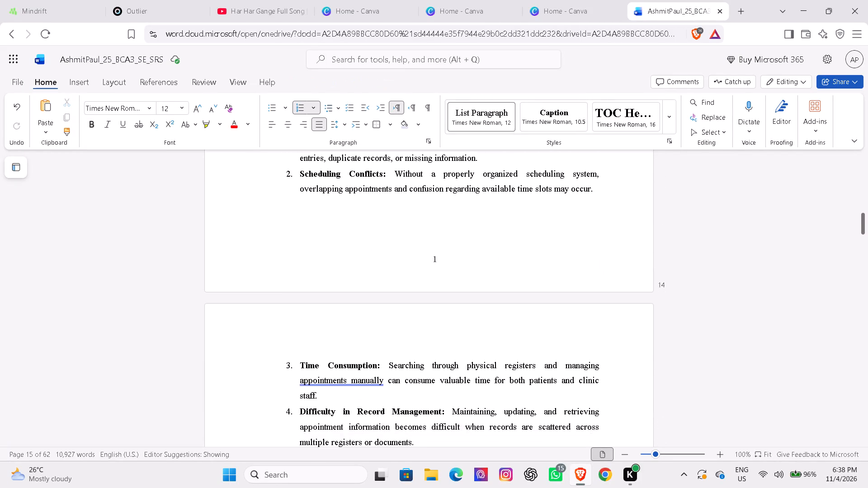
key(Down)
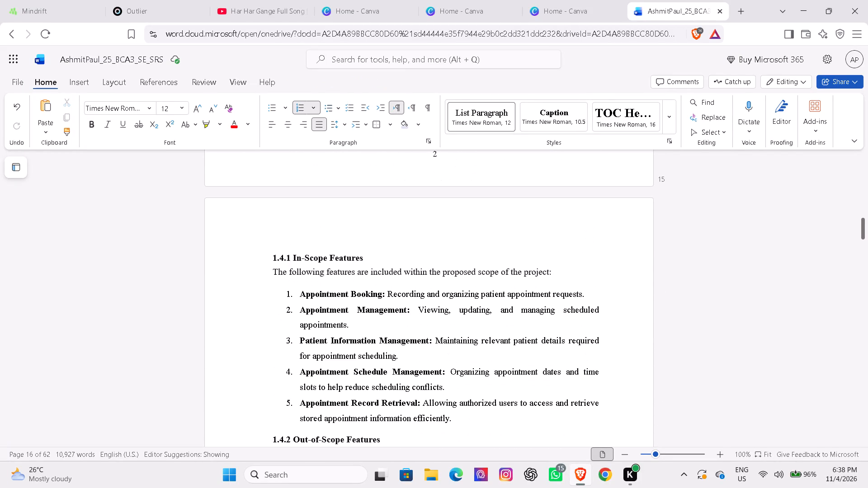
drag(272, 255, 360, 470)
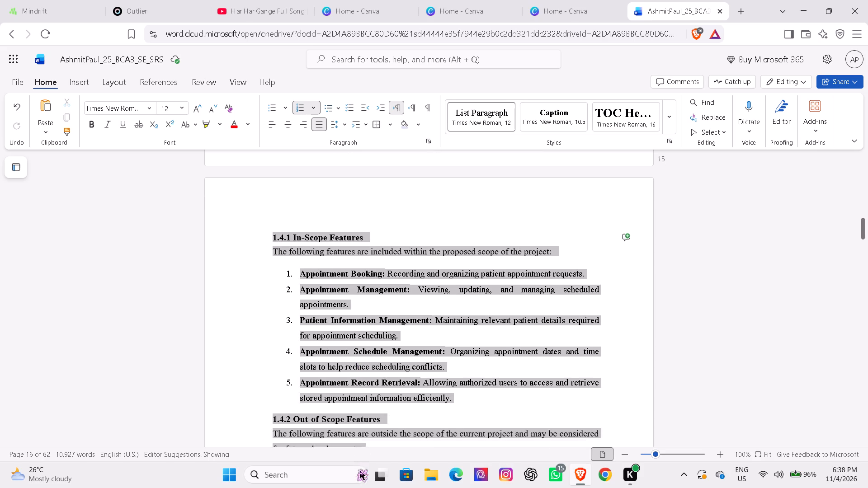
drag(360, 470, 359, 487)
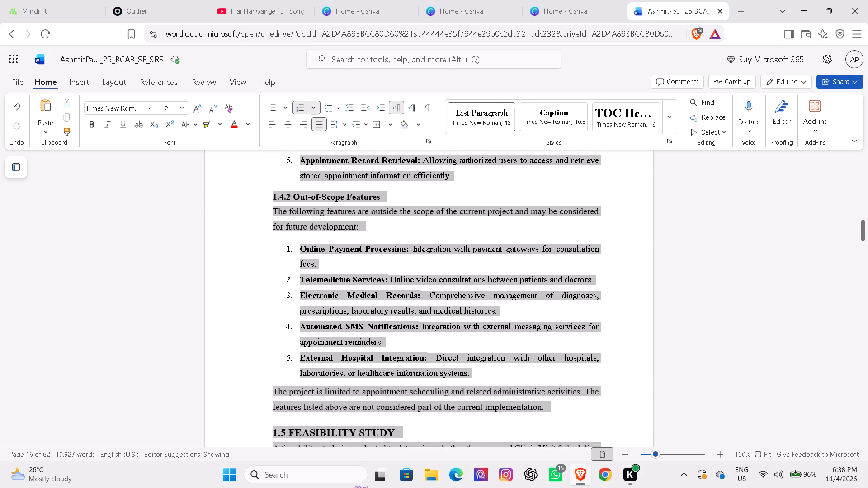
drag(359, 487, 358, 487)
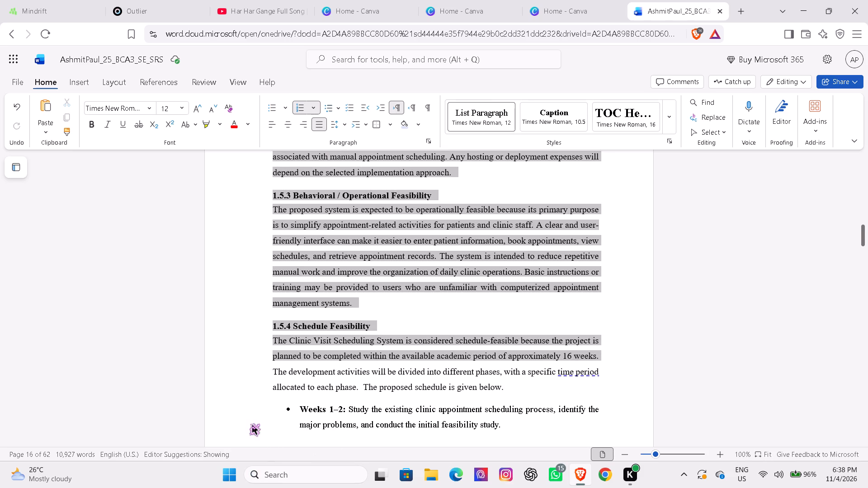
key(ctrl+c)
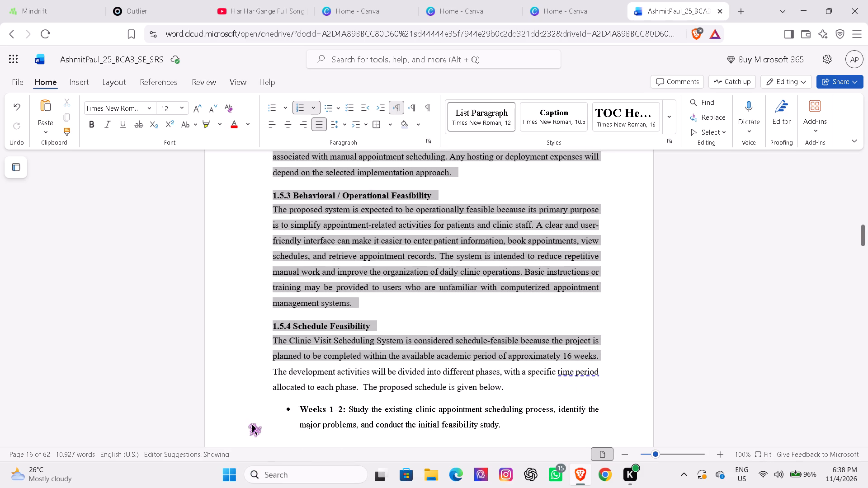
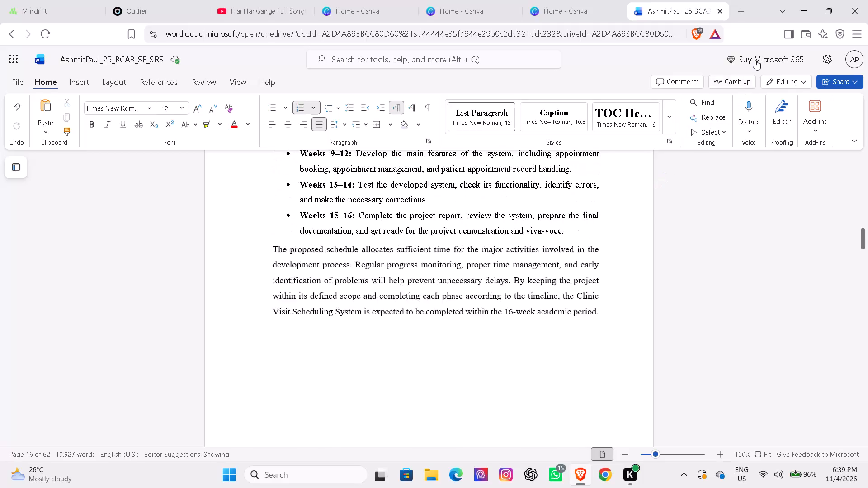
Search the web for "plagarism" in a new browser tab.
click(735, 17)
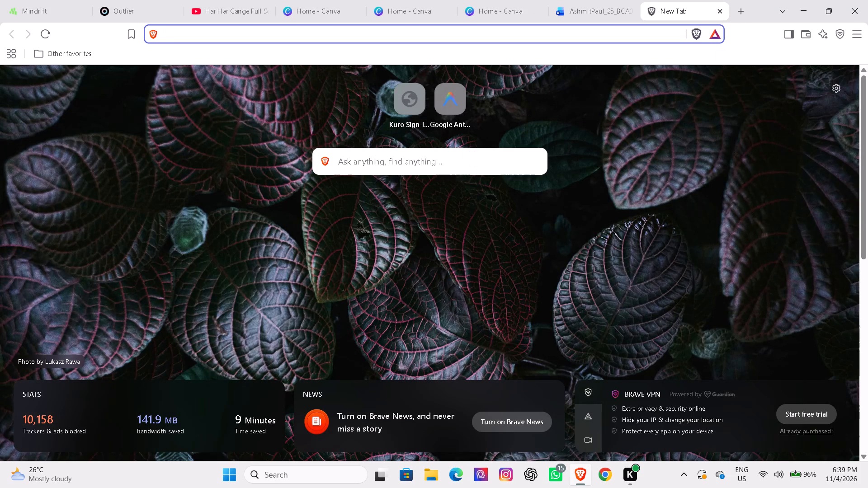
click(472, 155)
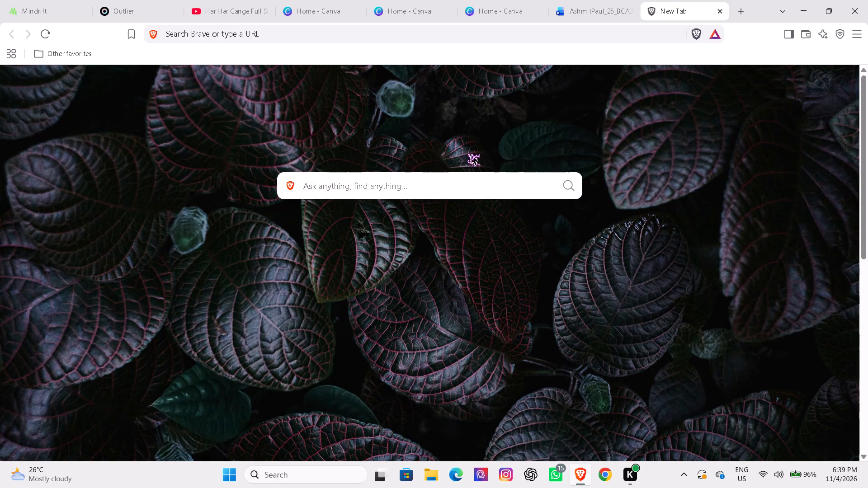
text(pl)
text(agar)
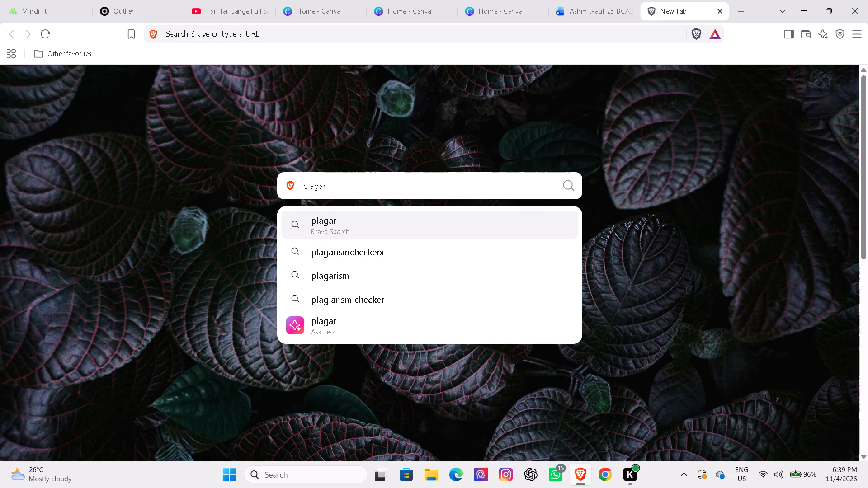
text(is)
key(m)
key(Return)
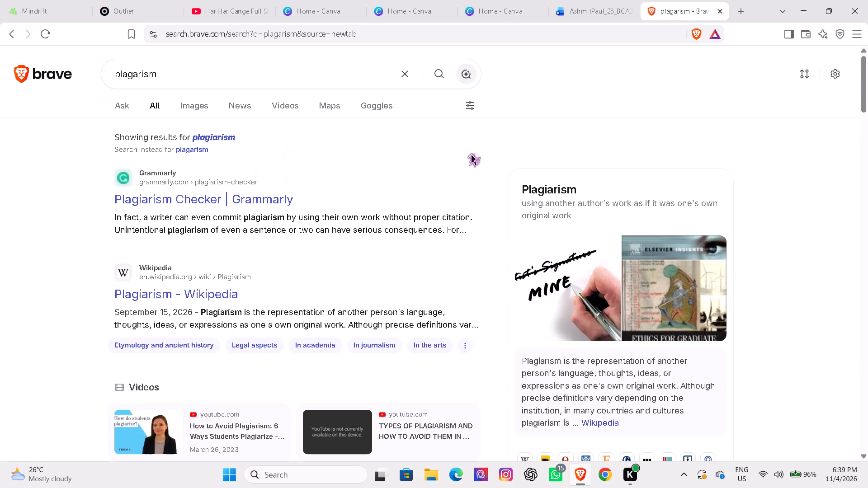
Open the Duplichecker plagiarism checker site from the search results.
key(Down)
key(Down)
key(Down)
key(Down)
key(Down)
key(Down)
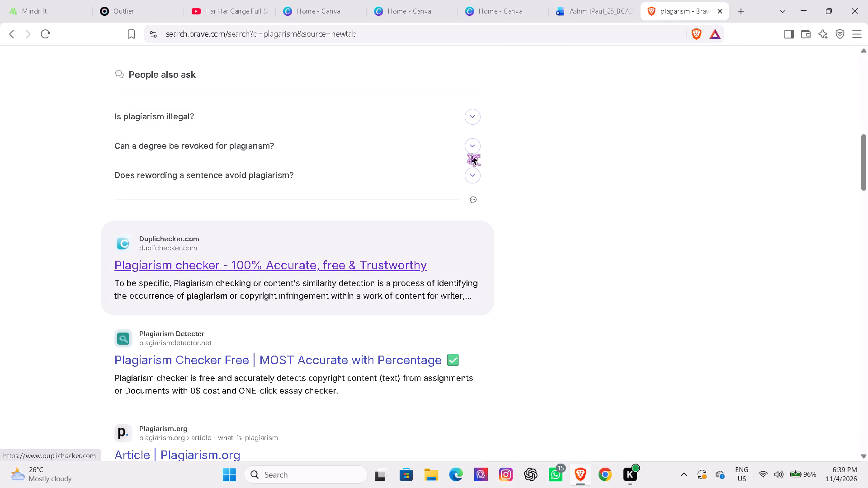
click(342, 267)
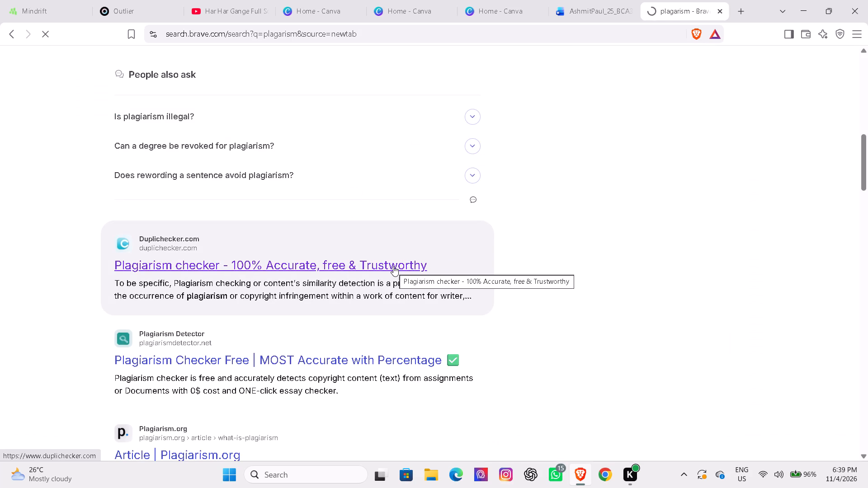
double_click(393, 266)
click(353, 275)
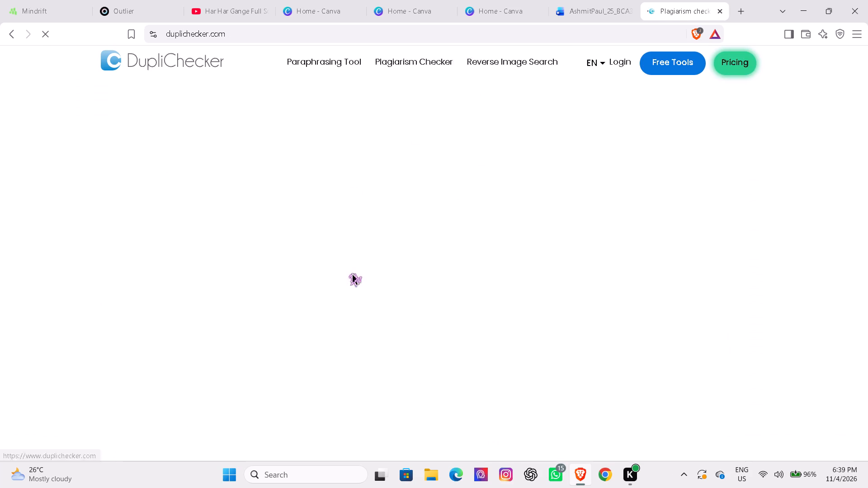
Paste the copied sections 1.4.1 to 1.5.4 into the plagiarism checker's text area.
click(357, 275)
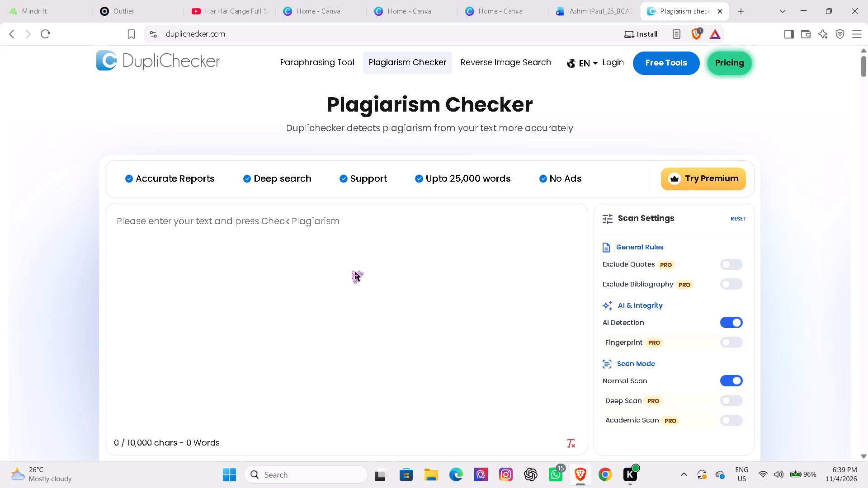
key(ctrl+v)
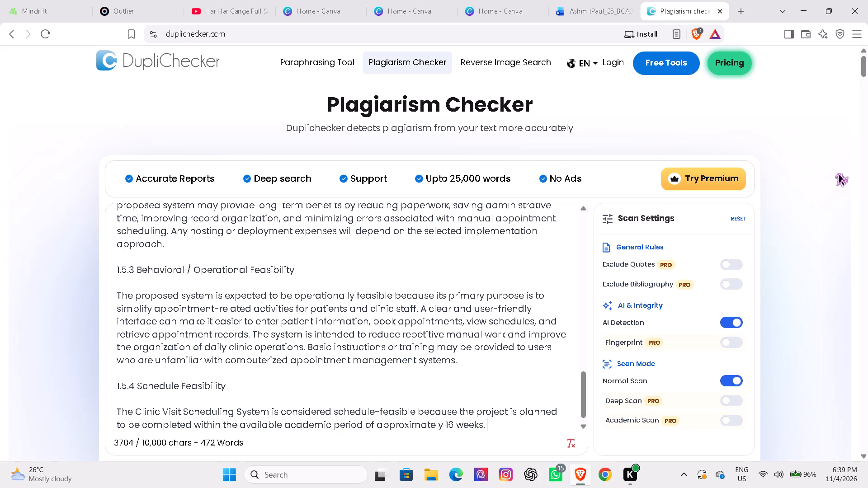
Run the plagiarism check on the pasted text, completing the human verification.
key(Down)
key(Down)
key(Down)
key(Down)
key(Down)
key(Down)
key(Down)
key(Down)
key(Down)
key(Down)
key(Down)
key(Down)
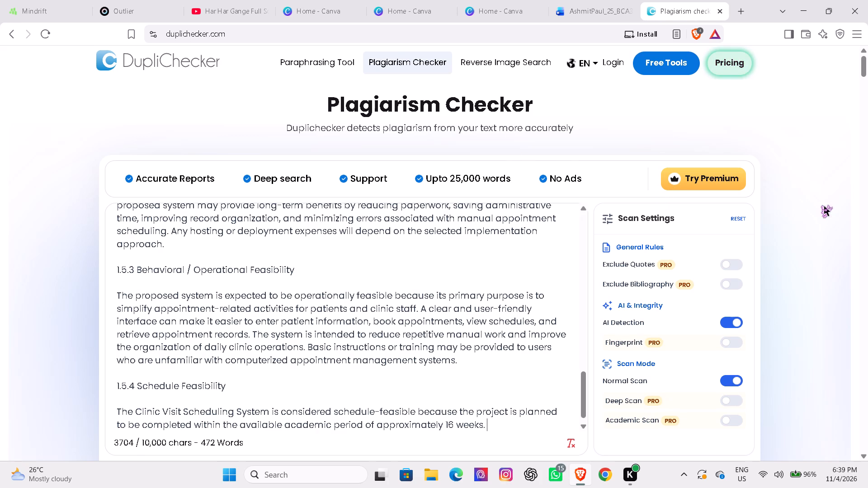
drag(863, 76, 867, 96)
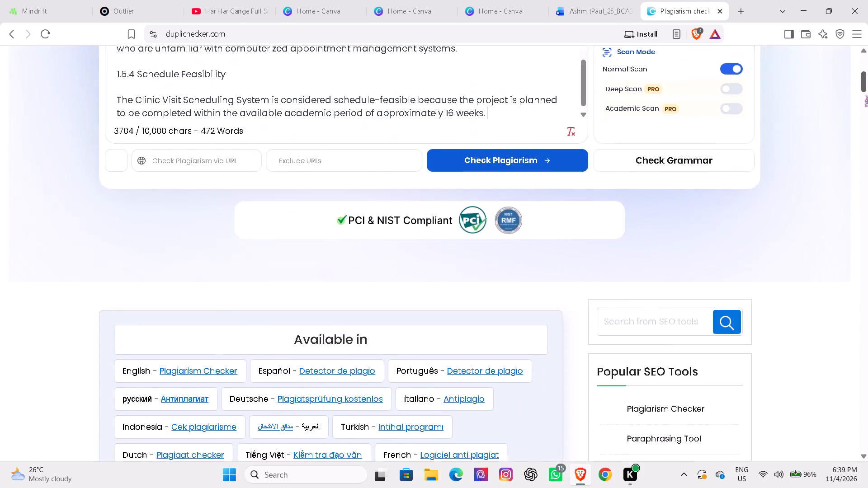
drag(867, 96, 866, 94)
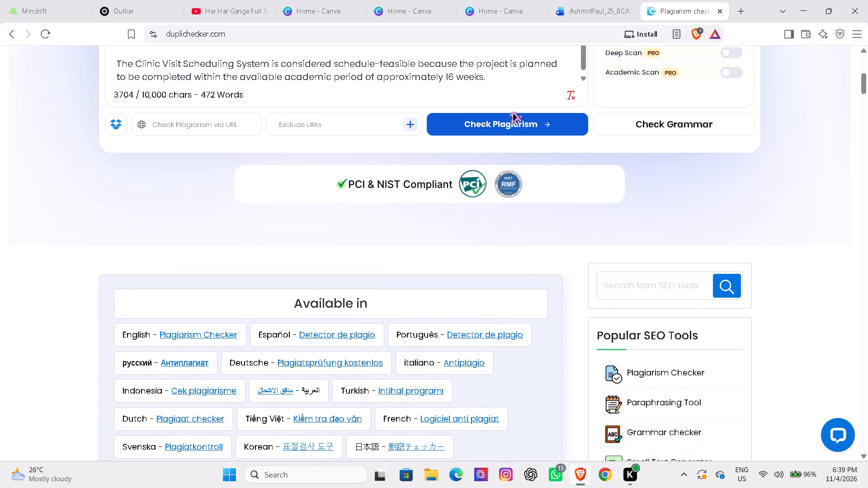
click(512, 121)
click(361, 258)
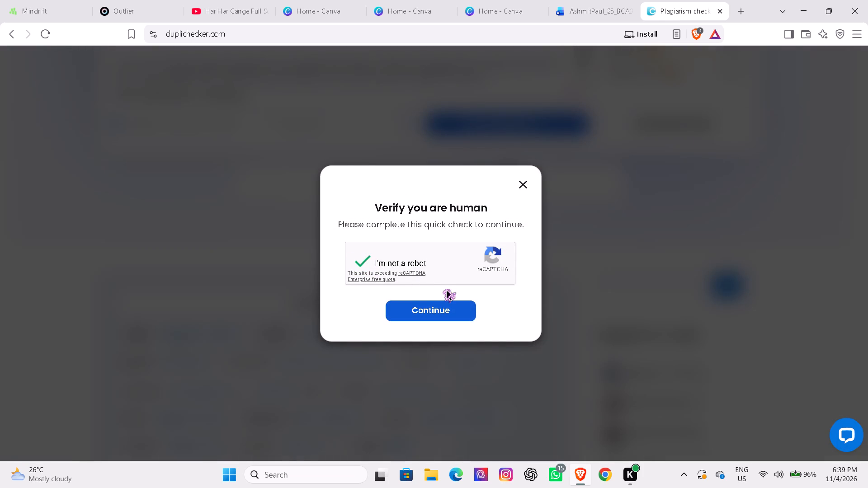
click(449, 304)
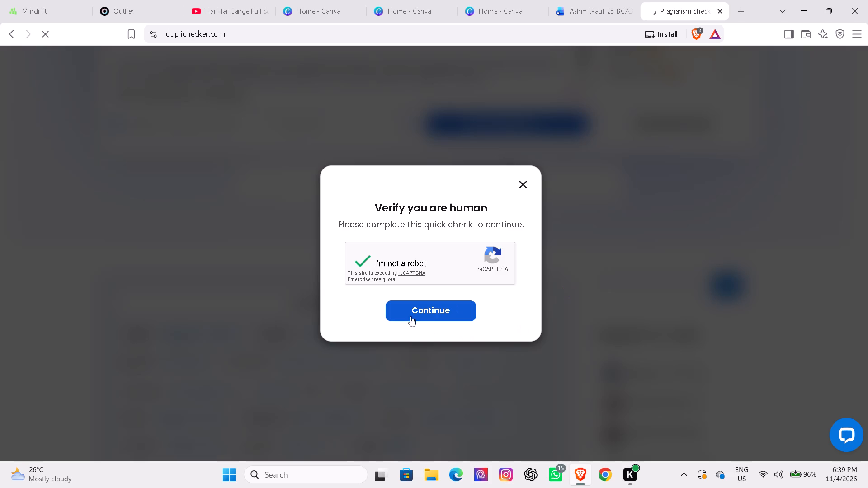
click(413, 314)
click(424, 310)
click(406, 305)
click(518, 184)
click(519, 181)
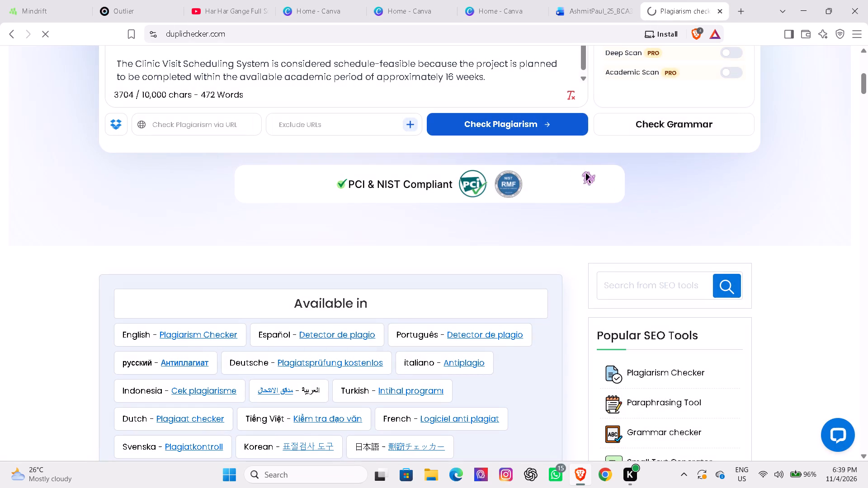
click(555, 129)
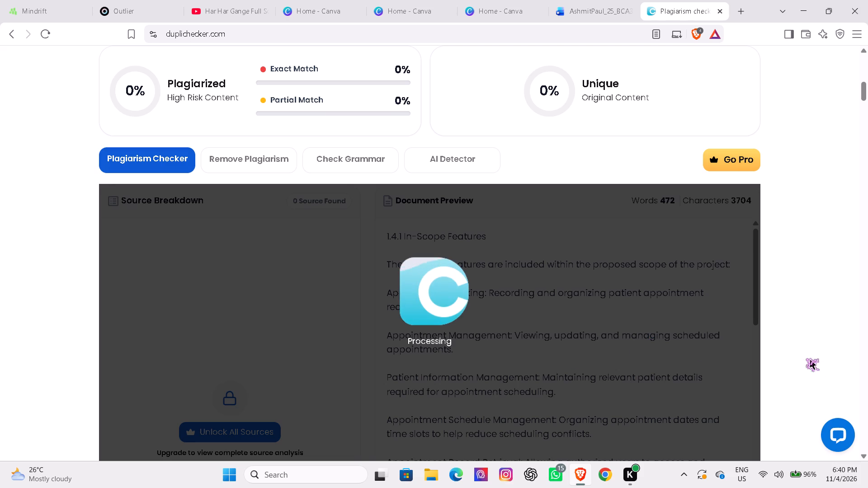
Examine the plagiarism report's match scores and document preview while the scan processes.
key(Down)
key(Down)
key(Down)
key(Down)
key(Down)
key(Down)
key(Down)
key(Down)
key(Down)
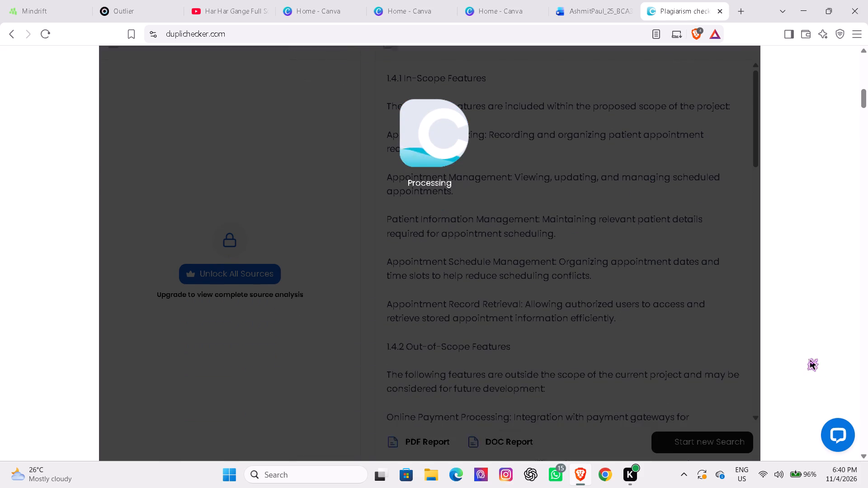
key(Up)
key(Up)
key(Up)
key(Up)
key(Up)
key(Up)
key(Up)
key(Up)
key(Up)
key(Up)
key(Up)
key(Up)
key(Up)
key(Up)
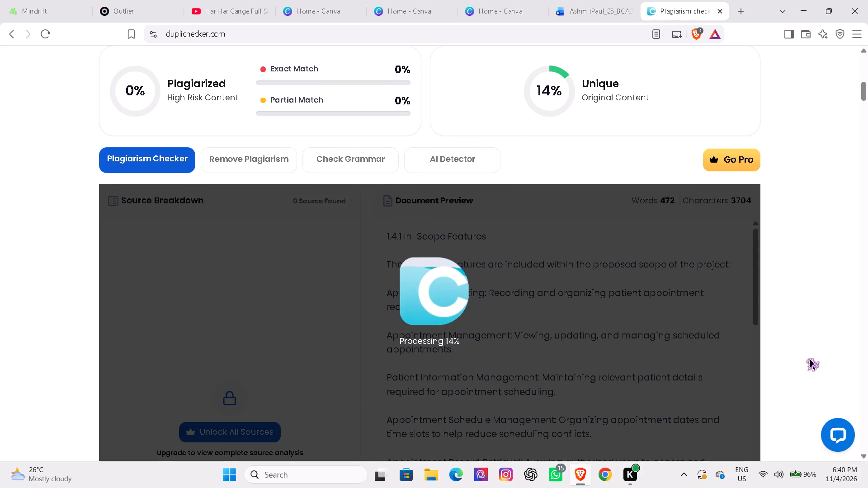
key(Up)
key(Up)
key(Up)
key(Up)
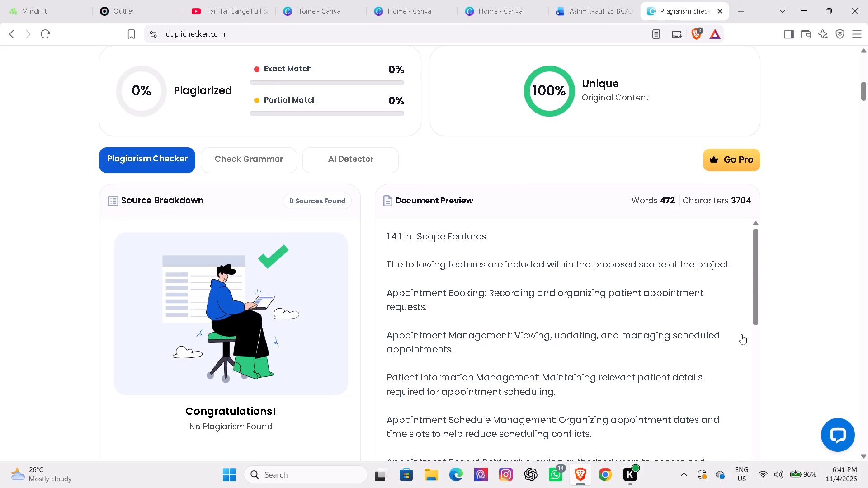
Capture a rectangular screenshot of the report's Plagiarized and Unique score cards.
key(Up)
key(Up)
key(Up)
key(Up)
key(Up)
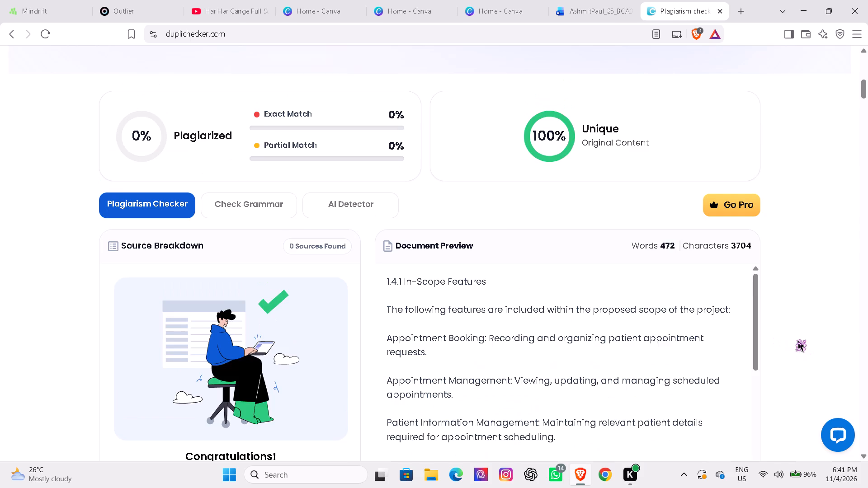
key(Up)
key(Up)
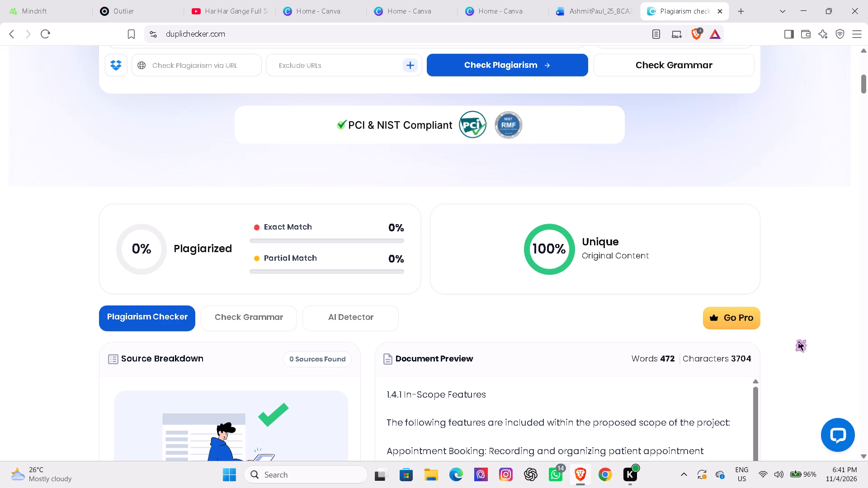
key(Print)
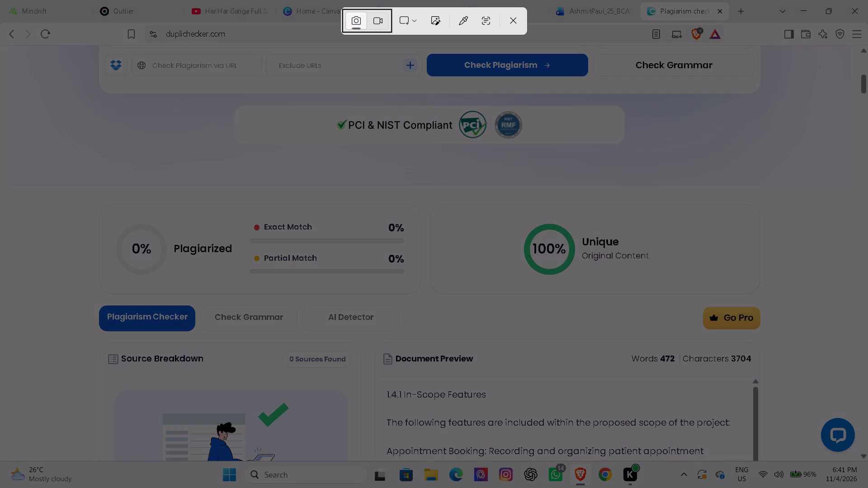
drag(63, 197, 511, 263)
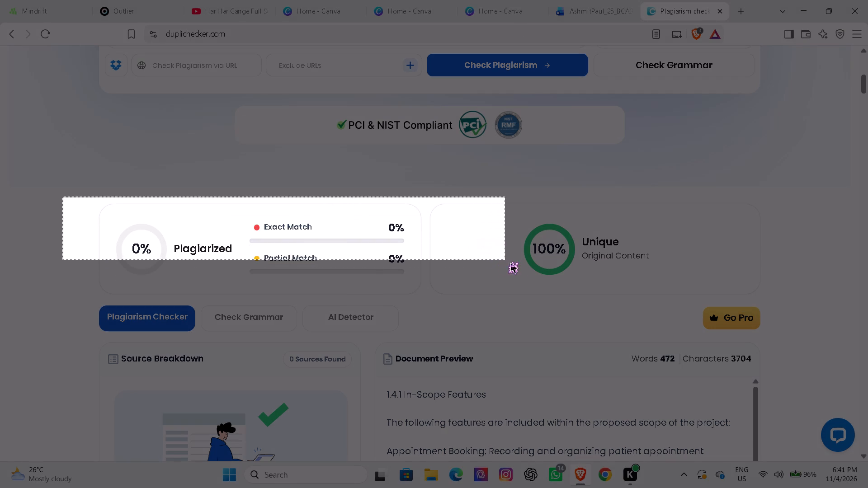
drag(511, 263, 722, 279)
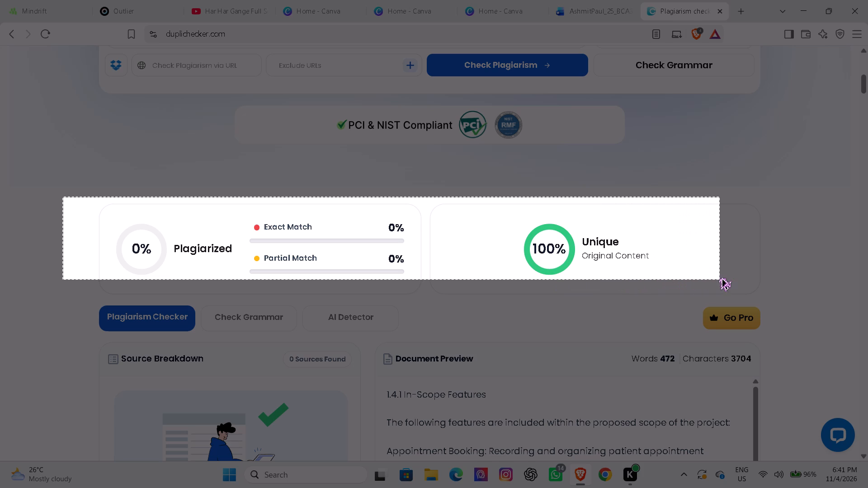
drag(722, 279, 779, 302)
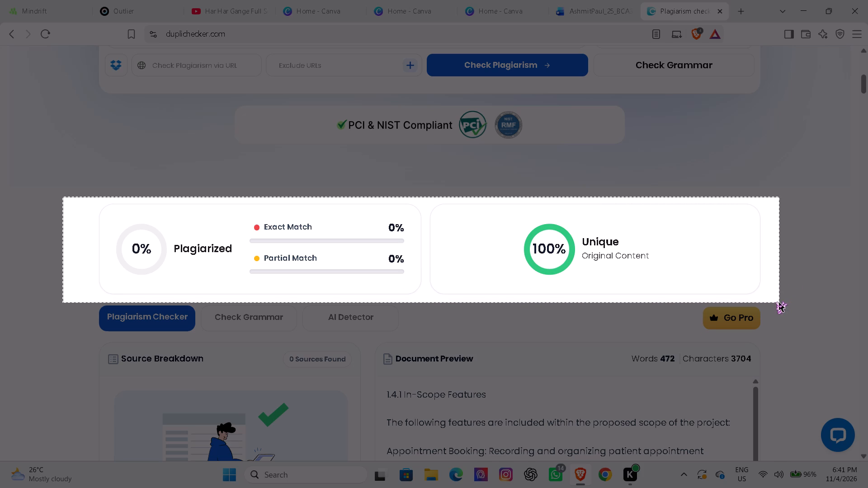
drag(779, 302, 779, 303)
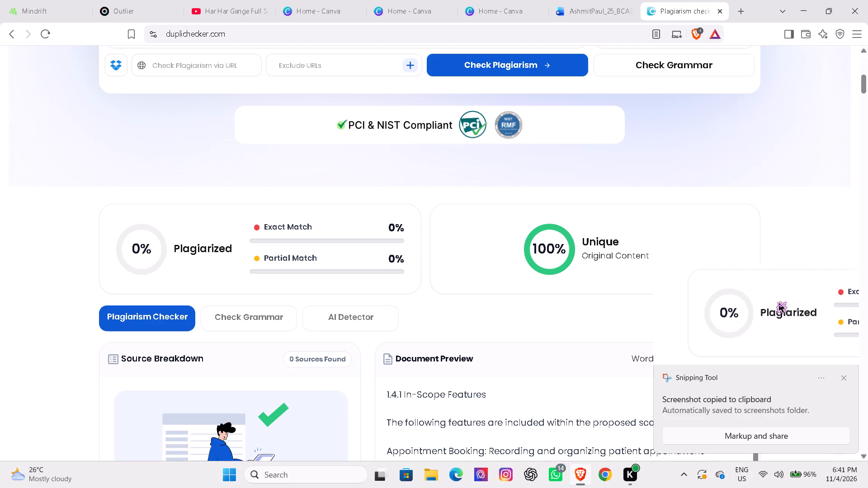